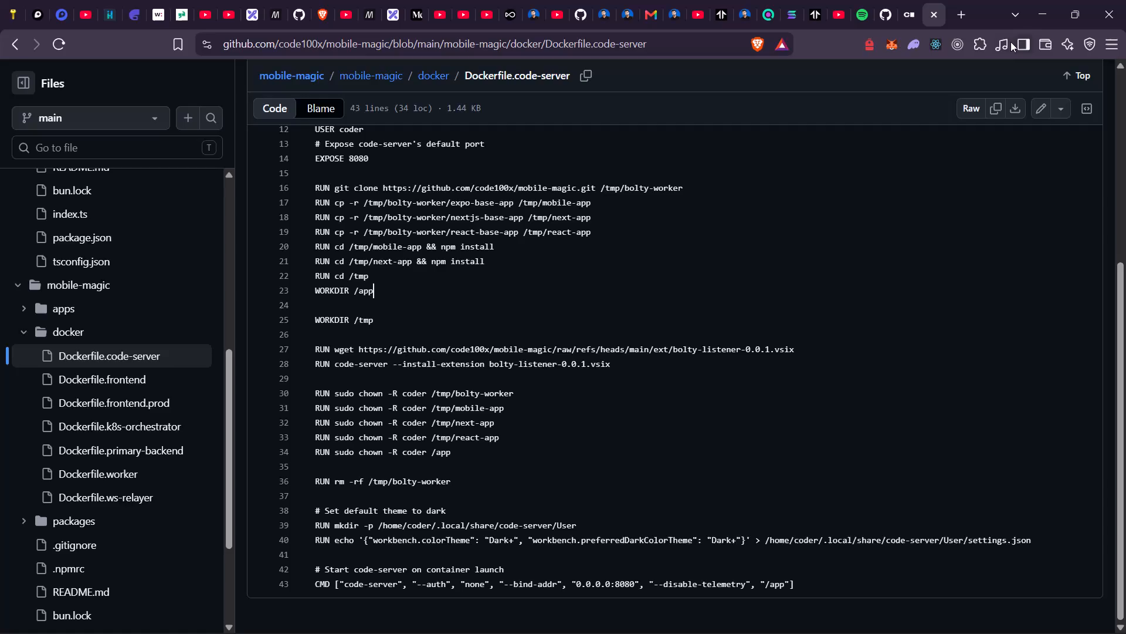
Resume the Spotify playback and skip to the next track.
click(1010, 41)
click(978, 112)
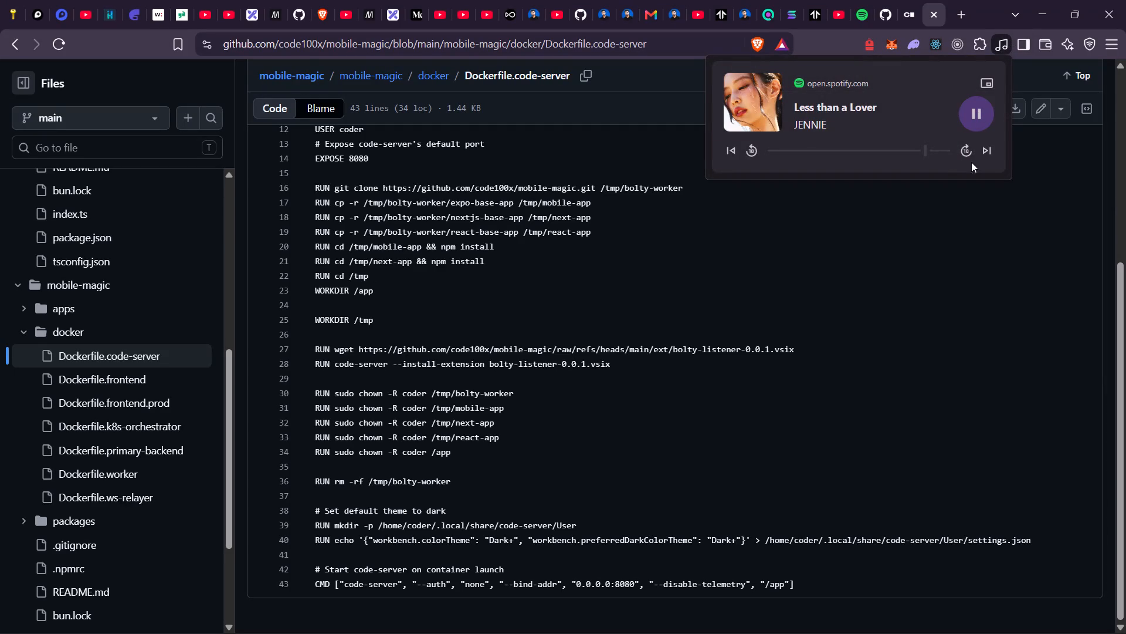
click(988, 151)
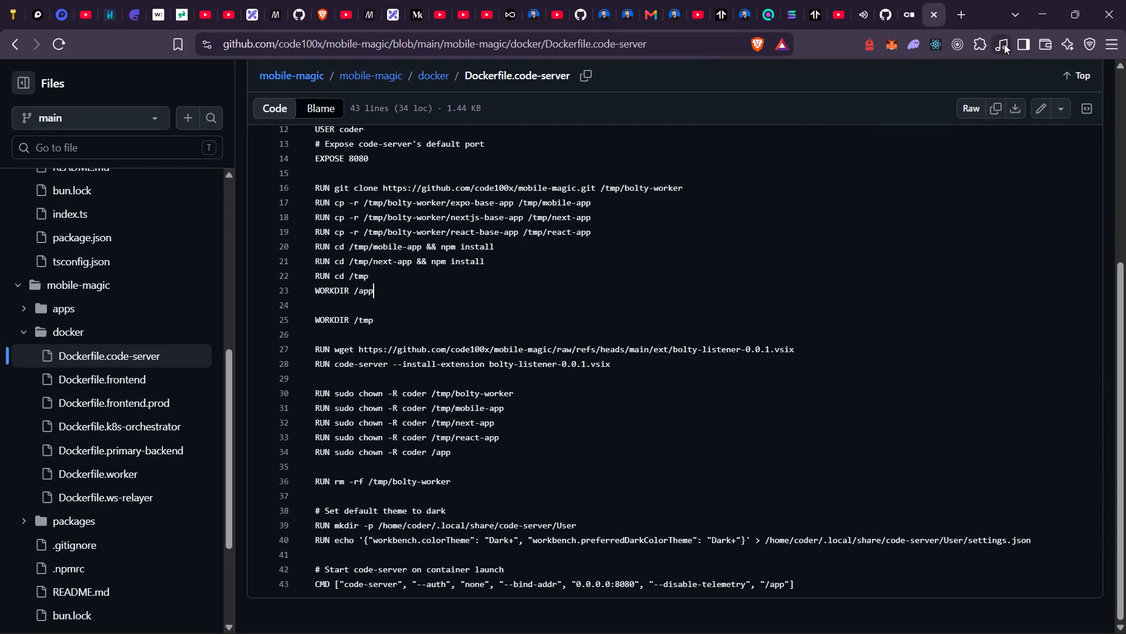
click(1004, 44)
click(1004, 44)
In the EC2 console in Google Chrome, start creating a launch template from the running Bolt instance.
scroll(522, 378, up, 1)
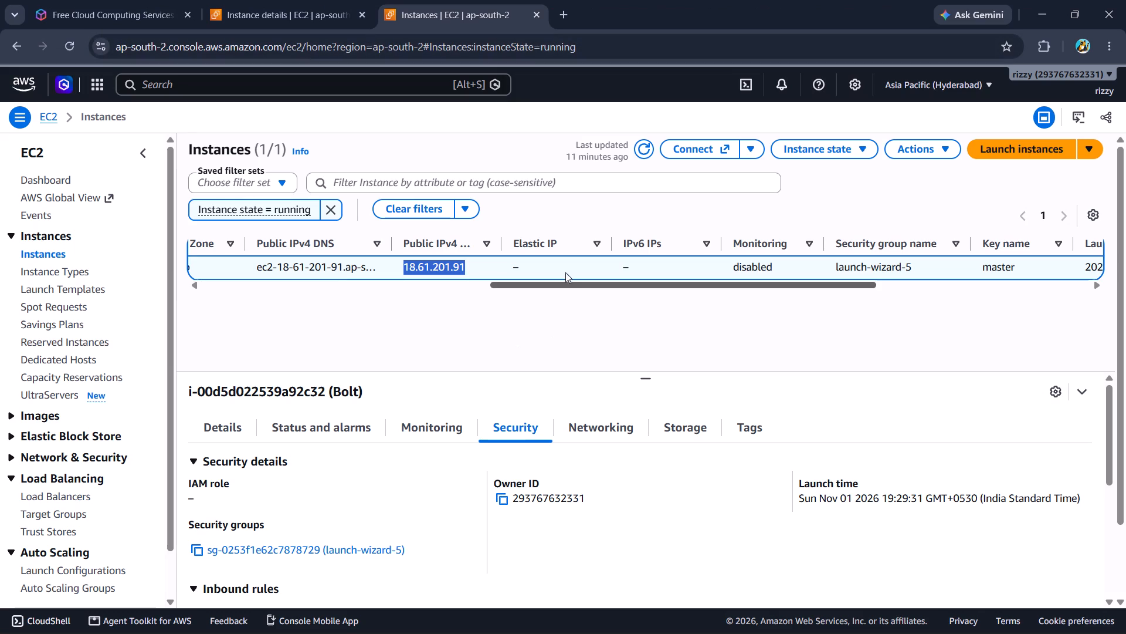
scroll(583, 281, right, 3)
click(381, 358)
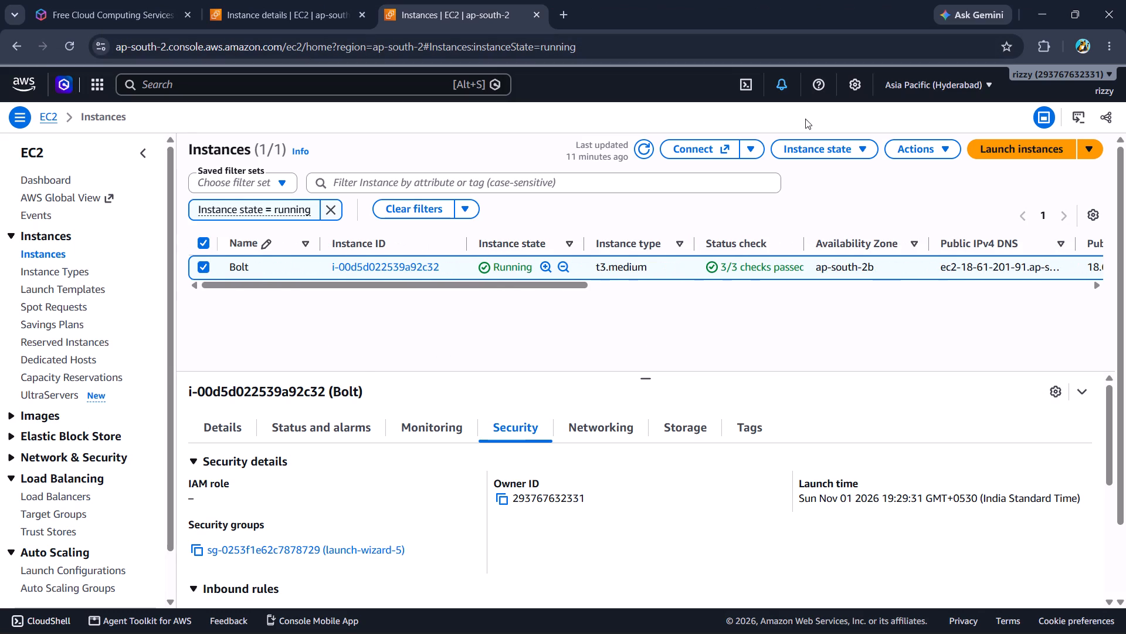
click(904, 153)
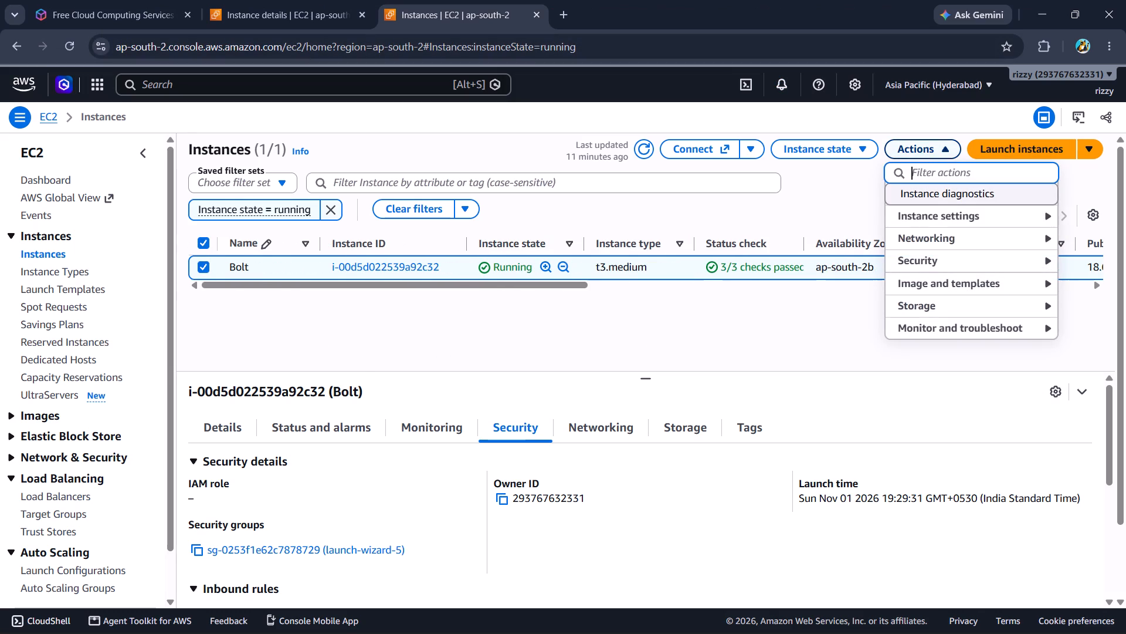
click(938, 285)
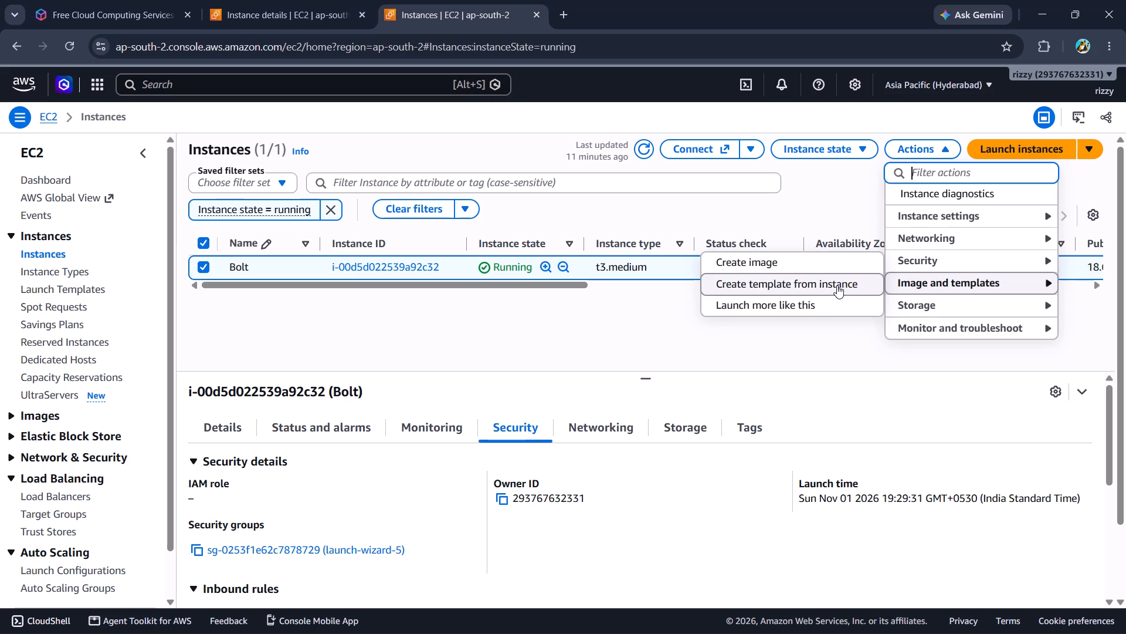
click(835, 278)
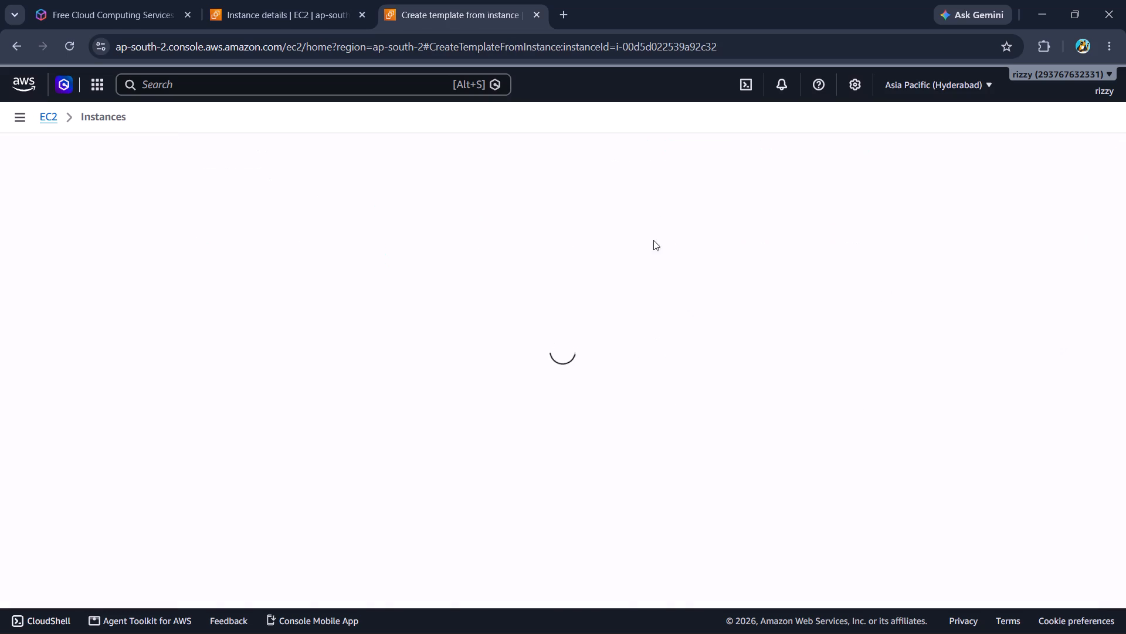
Name the launch template bolt-template.
scroll(188, 468, down, 1)
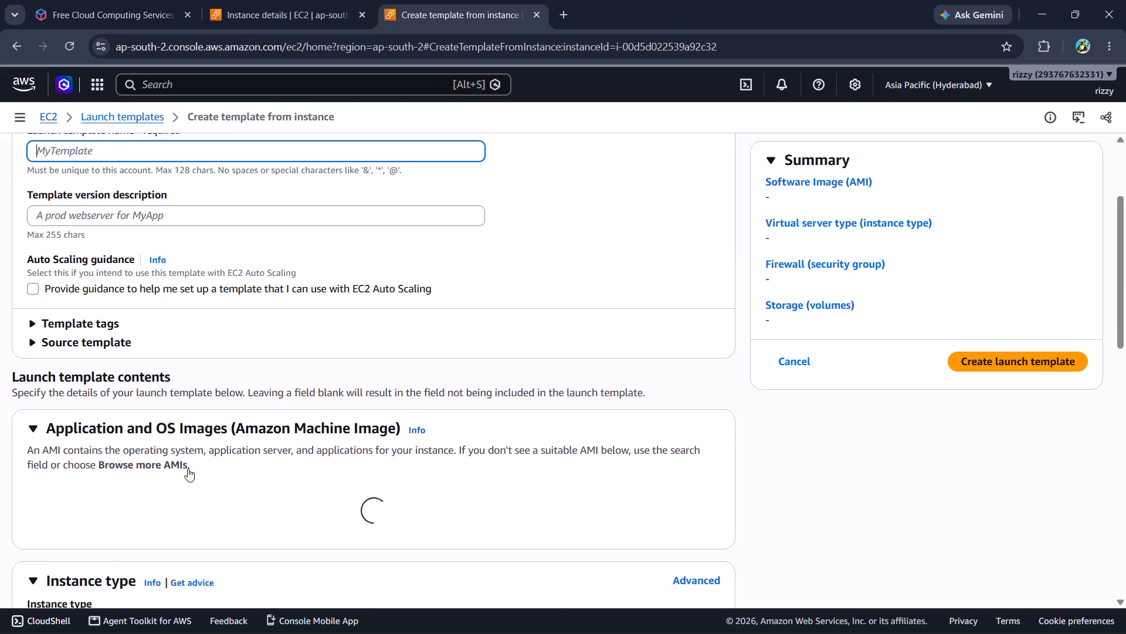
scroll(232, 234, up, 3)
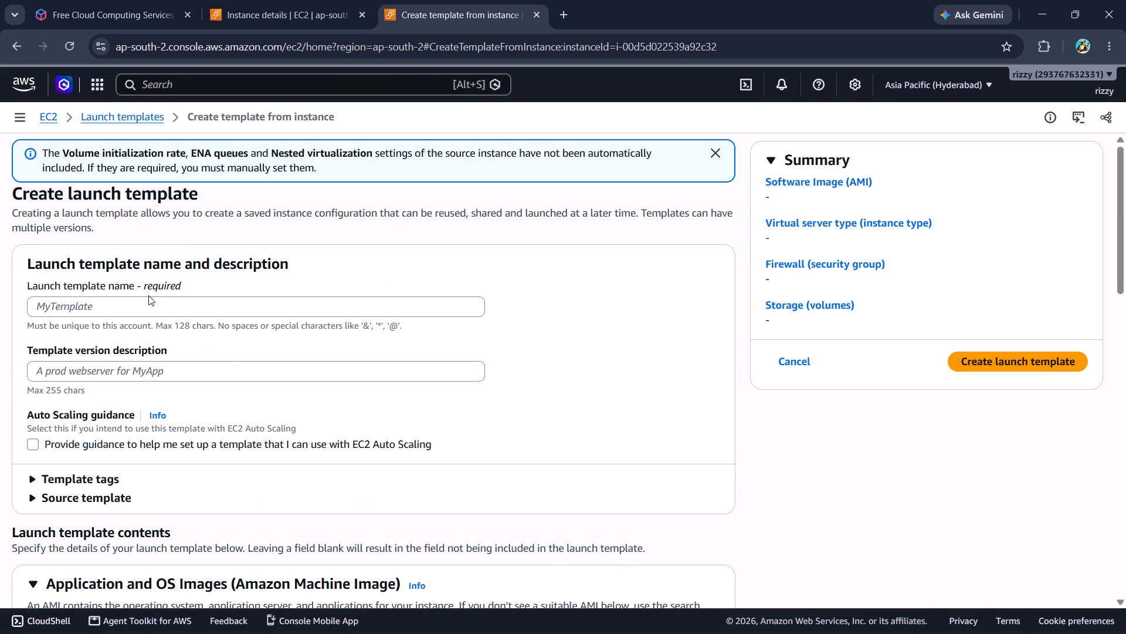
click(148, 295)
click(152, 312)
key(shift+m)
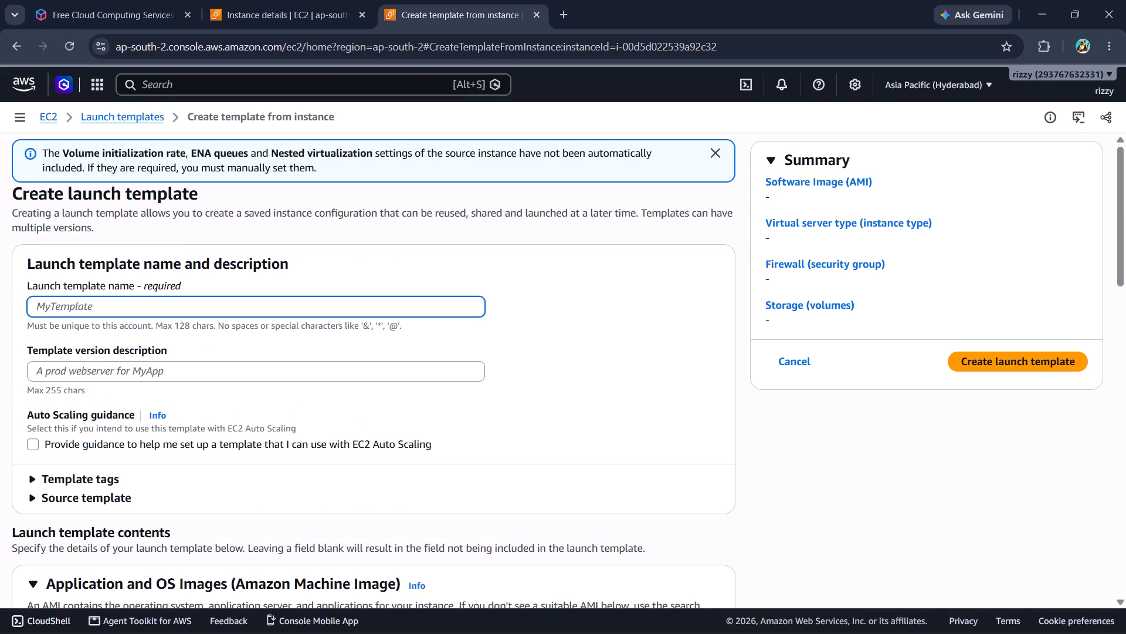
key(BackSpace)
key(BackSpace)
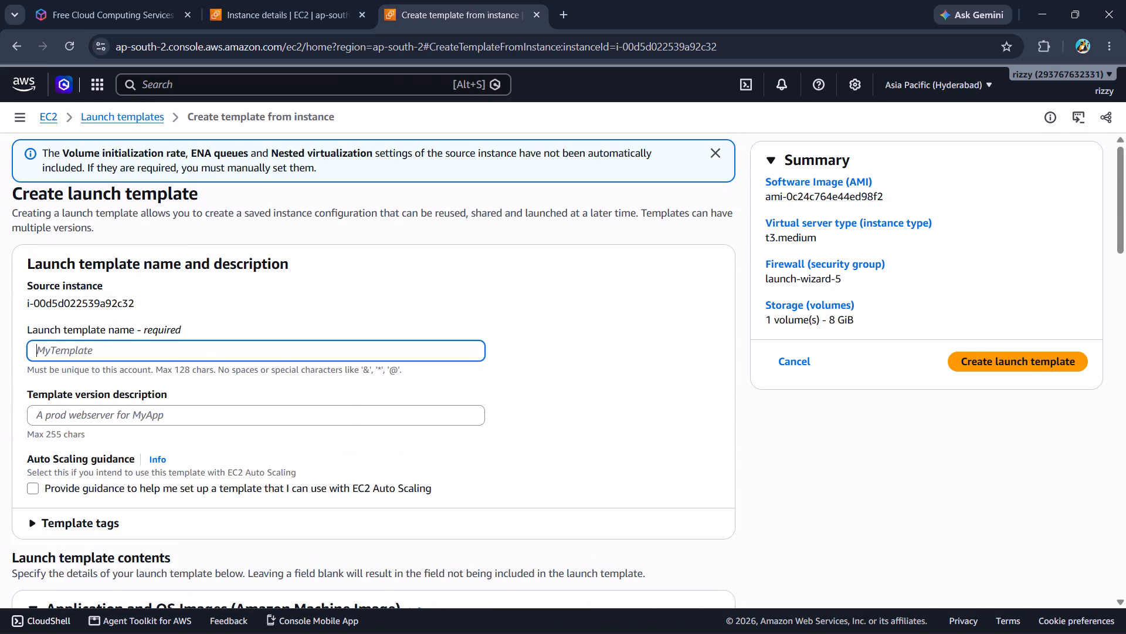
click(106, 350)
text(BOLT)
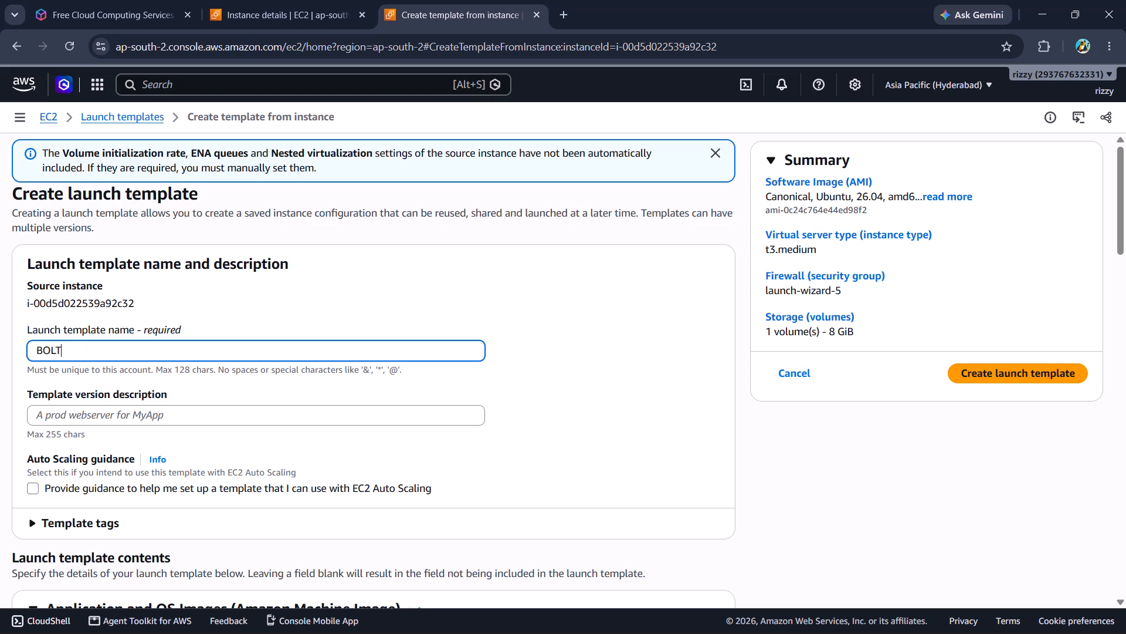
key(shift+BackSpace)
key(BackSpace)
key(BackSpace)
key(BackSpace)
text(bolt)
key(space)
key(BackSpace)
key(minus)
text(template)
Set the template version description to v1.
scroll(177, 424, down, 1)
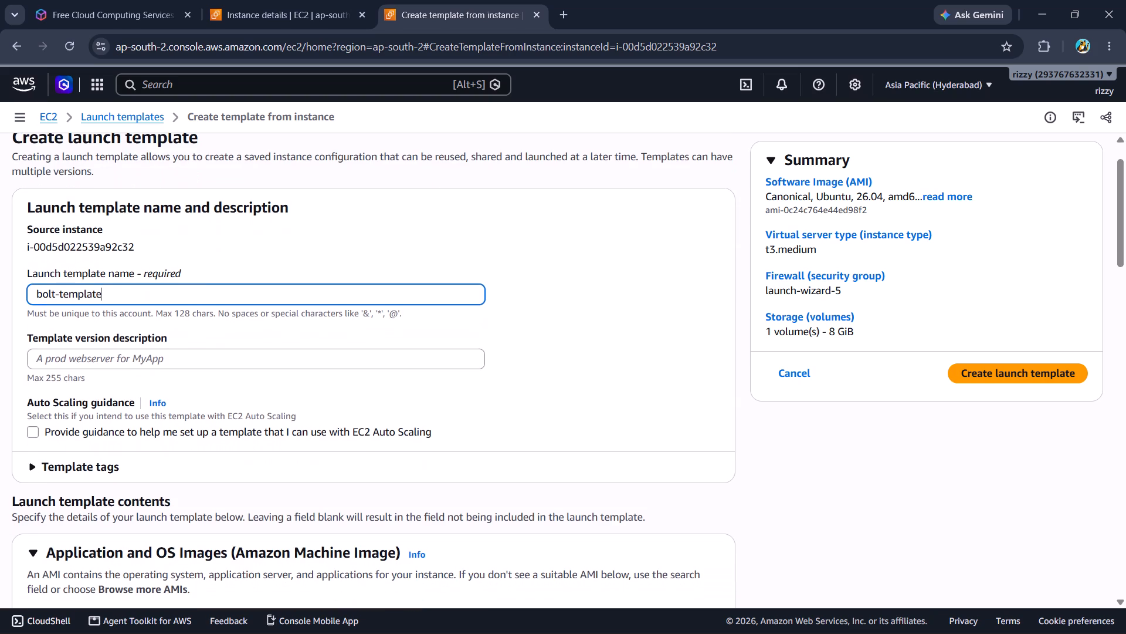
click(189, 366)
click(205, 360)
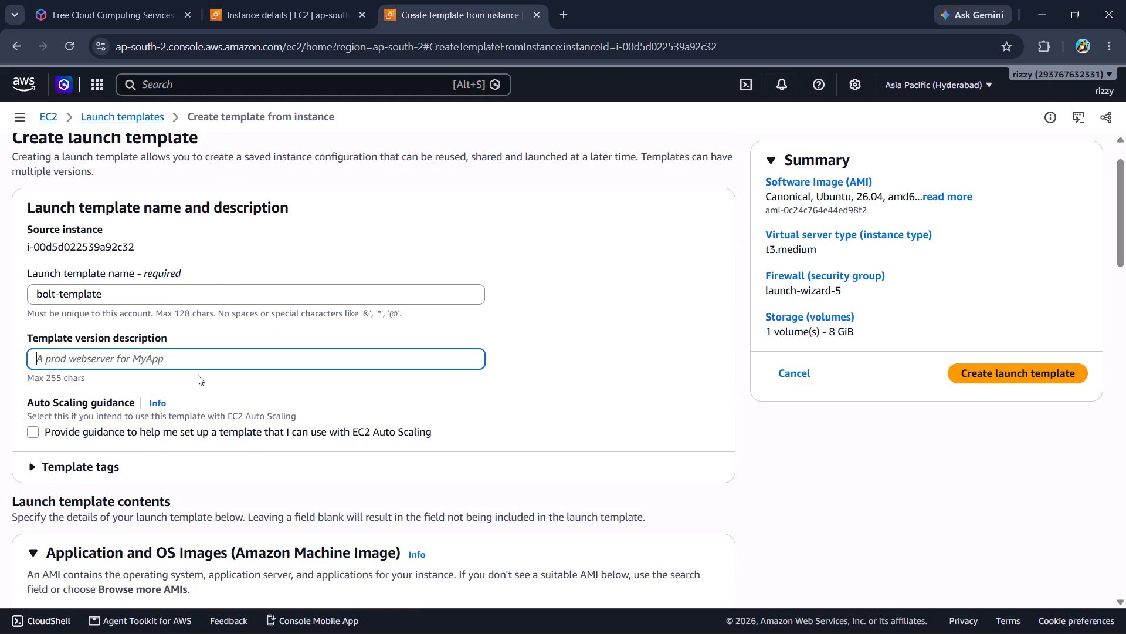
click(192, 362)
text(v1)
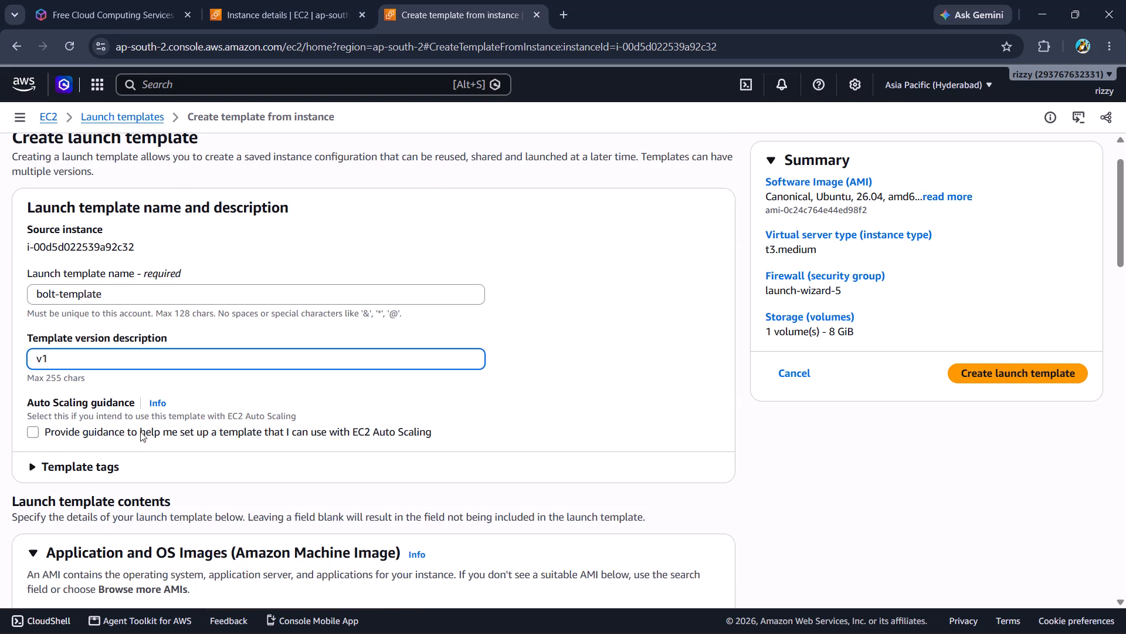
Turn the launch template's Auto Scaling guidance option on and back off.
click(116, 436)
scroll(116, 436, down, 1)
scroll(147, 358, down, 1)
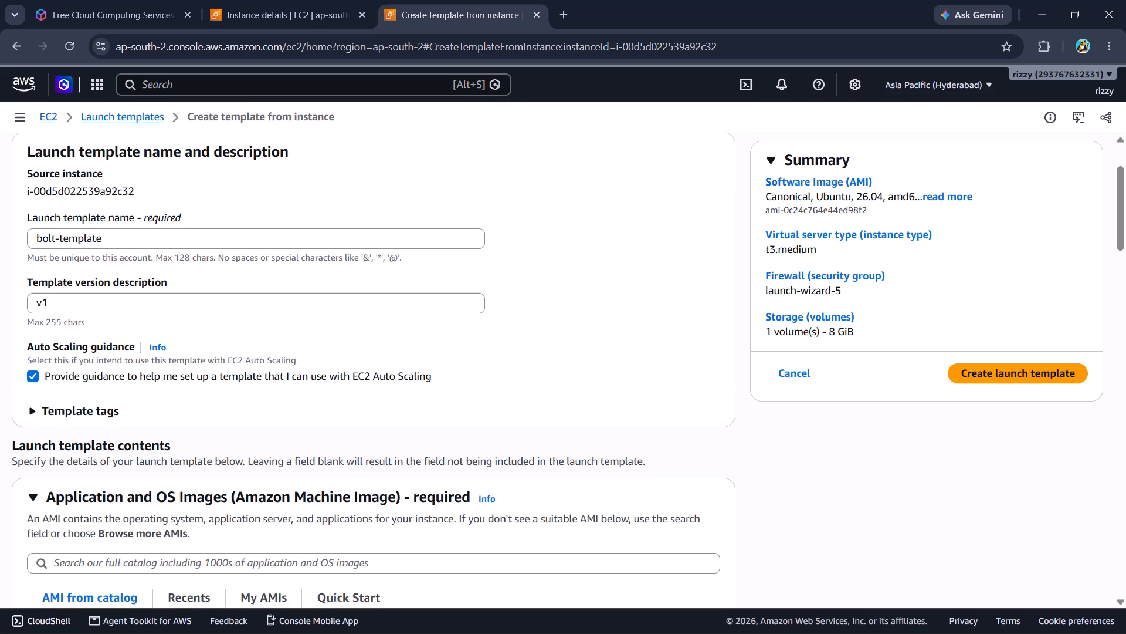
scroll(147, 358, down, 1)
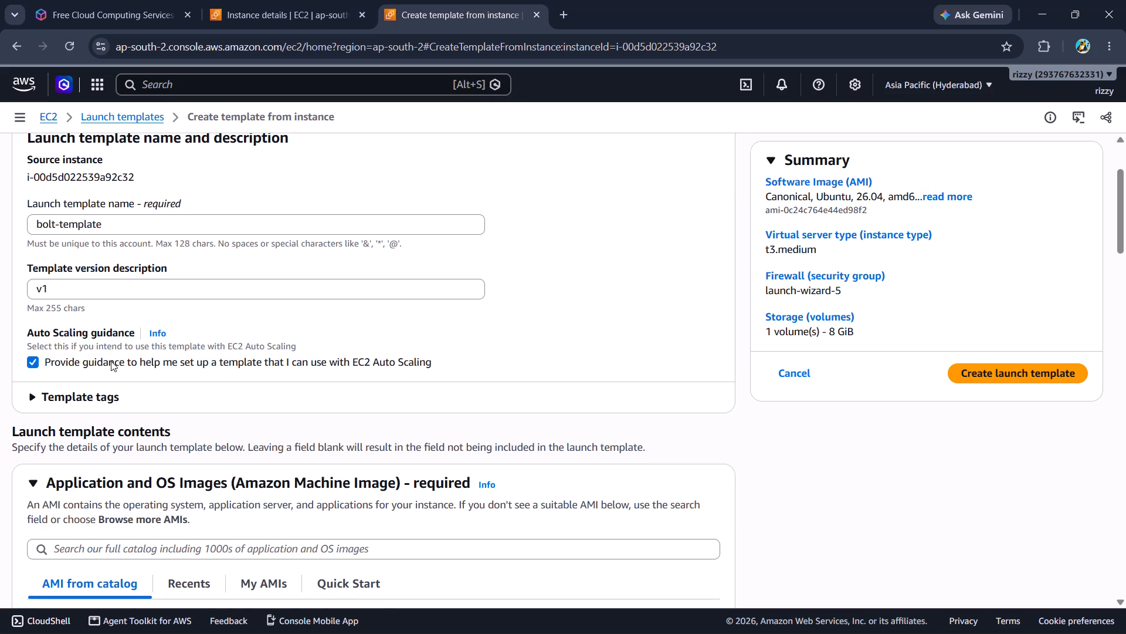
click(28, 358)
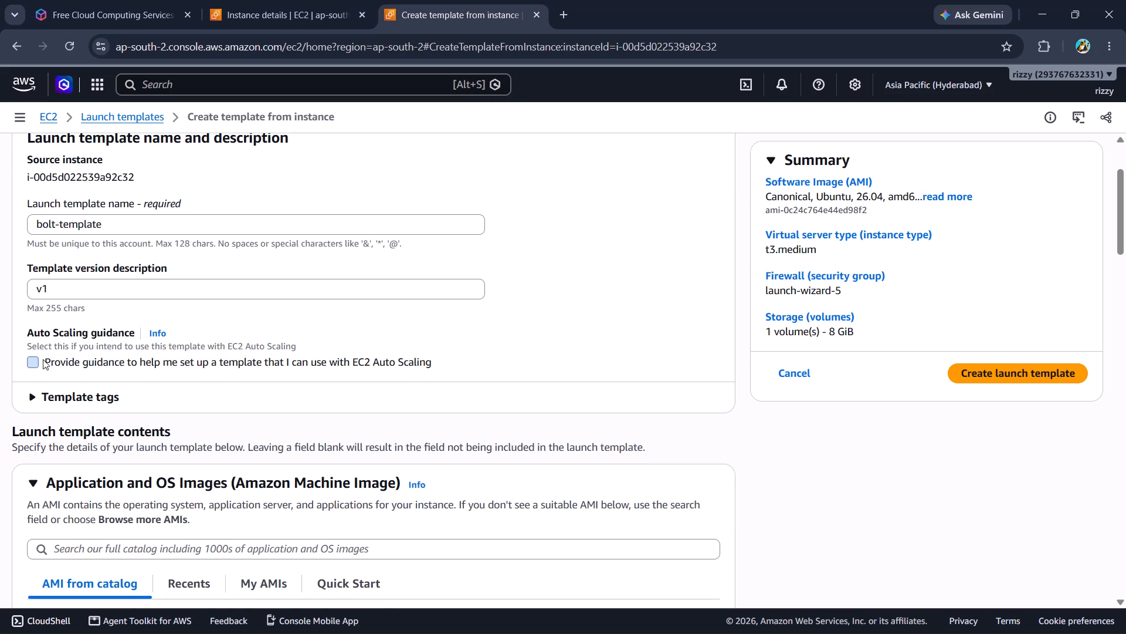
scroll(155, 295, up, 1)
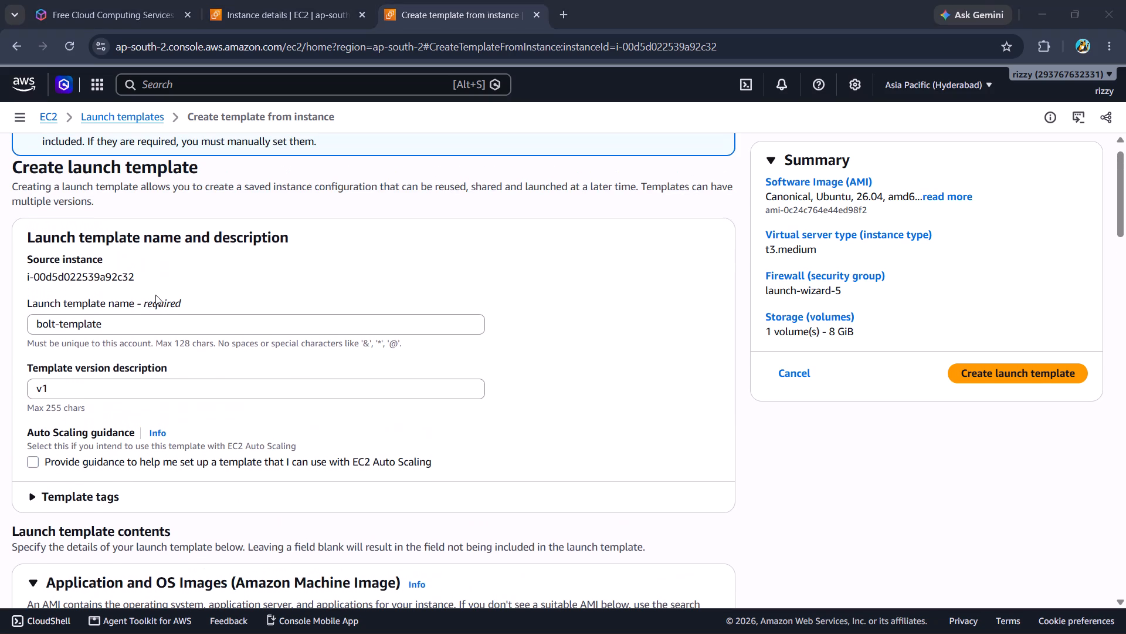
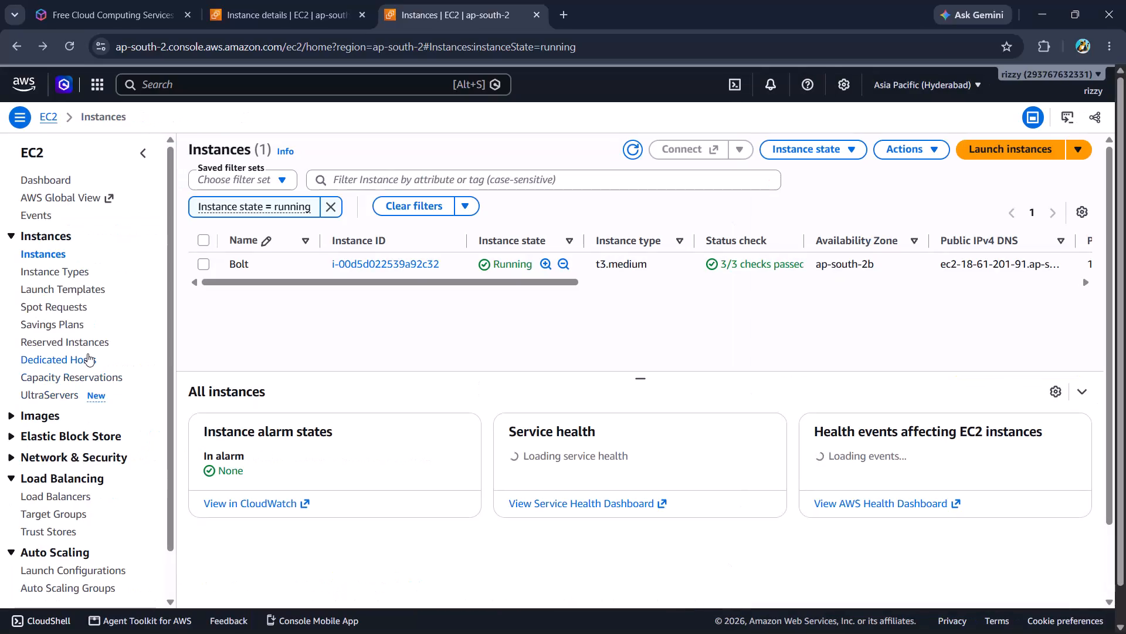
Start creating an image from the running Bolt instance.
scroll(87, 353, up, 1)
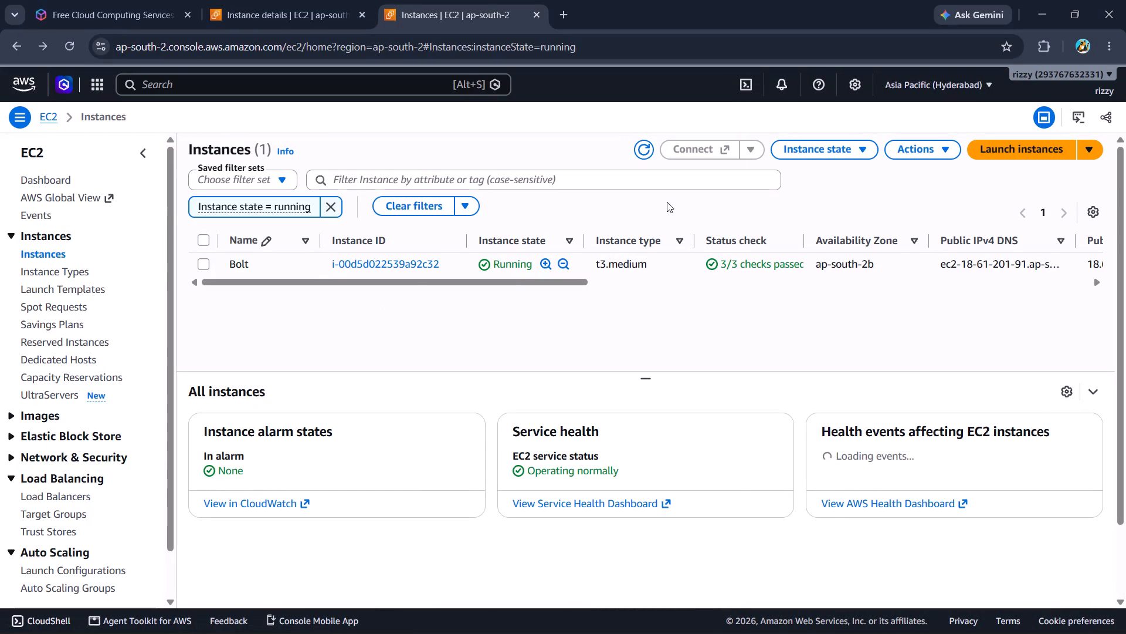
click(201, 261)
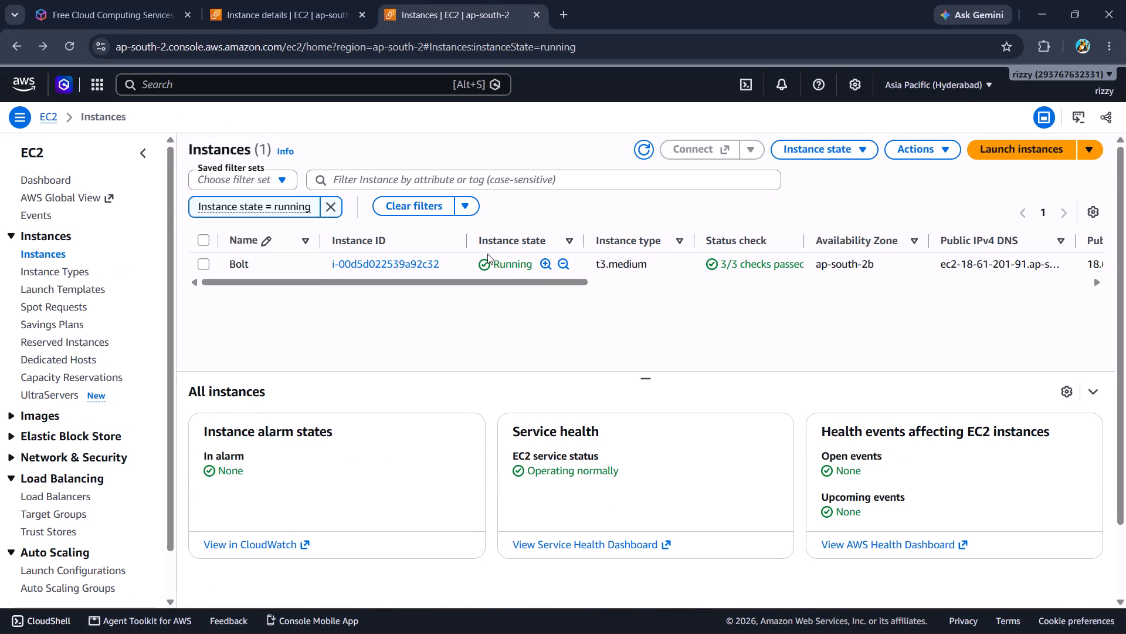
click(933, 140)
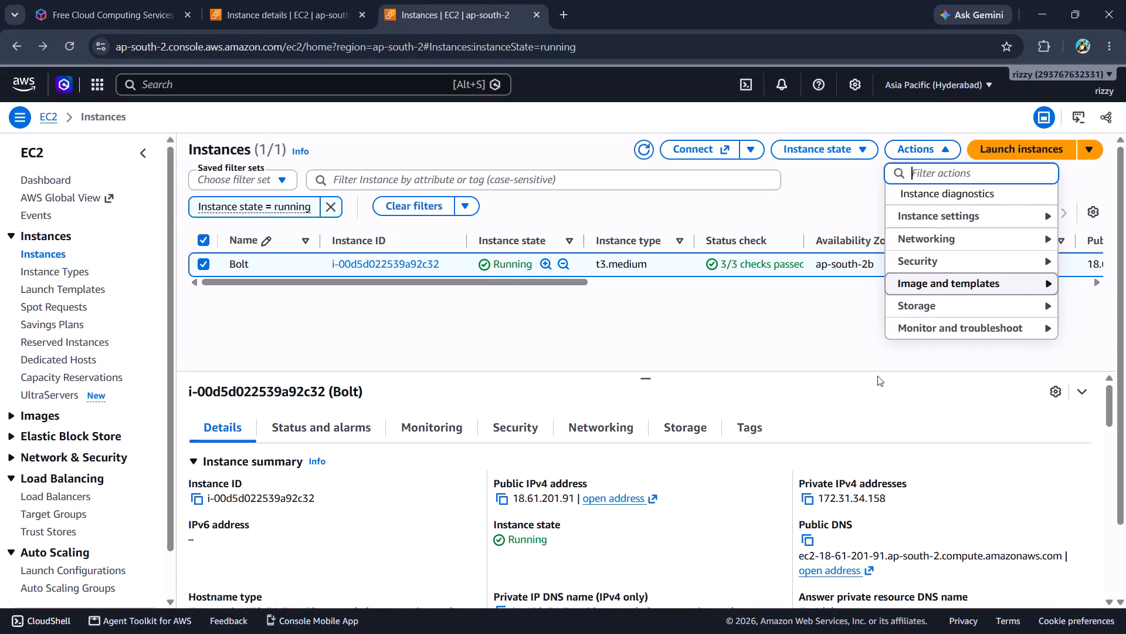
click(930, 285)
click(817, 261)
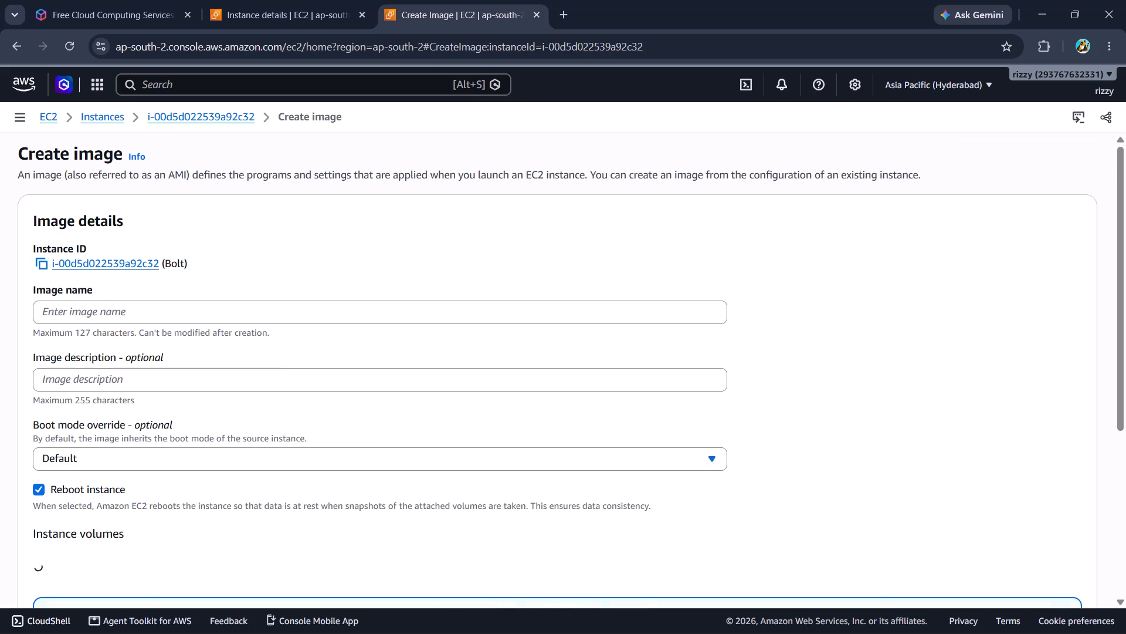
Name the image Bolt-image.
click(327, 309)
text(Bolt-image)
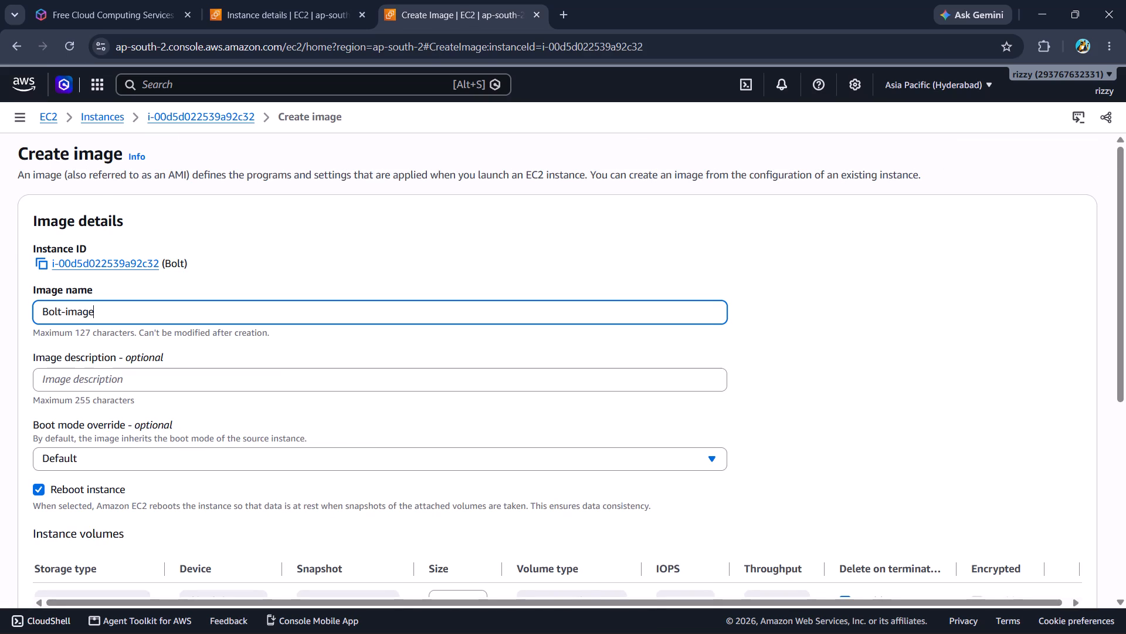
Enter the image description "A Bolt-clone image".
click(208, 368)
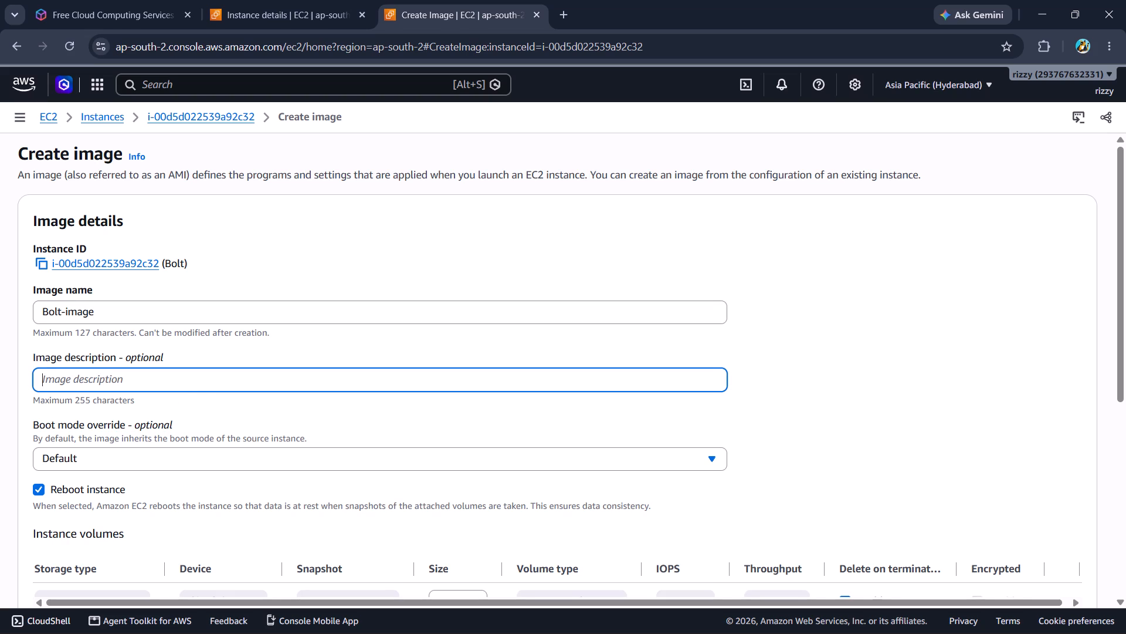
click(176, 376)
key(shift+a)
key(space)
text(Bolt)
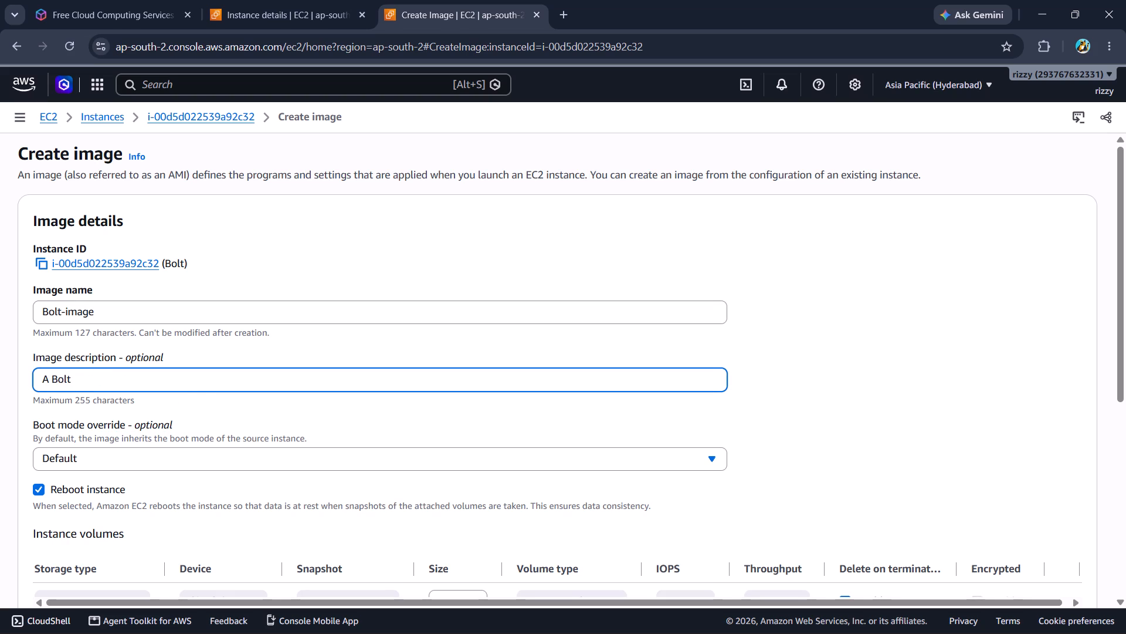
text(-clone)
key(space)
text(imagge)
key(Left)
key(BackSpace)
key(Right)
key(Right)
key(Right)
Replace "clone" with "demo" in the image description so it reads "A Bolt-demo image".
key(Left)
key(Left)
key(Left)
key(Left)
key(Left)
key(Left)
key(Left)
key(Left)
key(Right)
key(Right)
key(BackSpace)
key(BackSpace)
key(BackSpace)
key(BackSpace)
key(BackSpace)
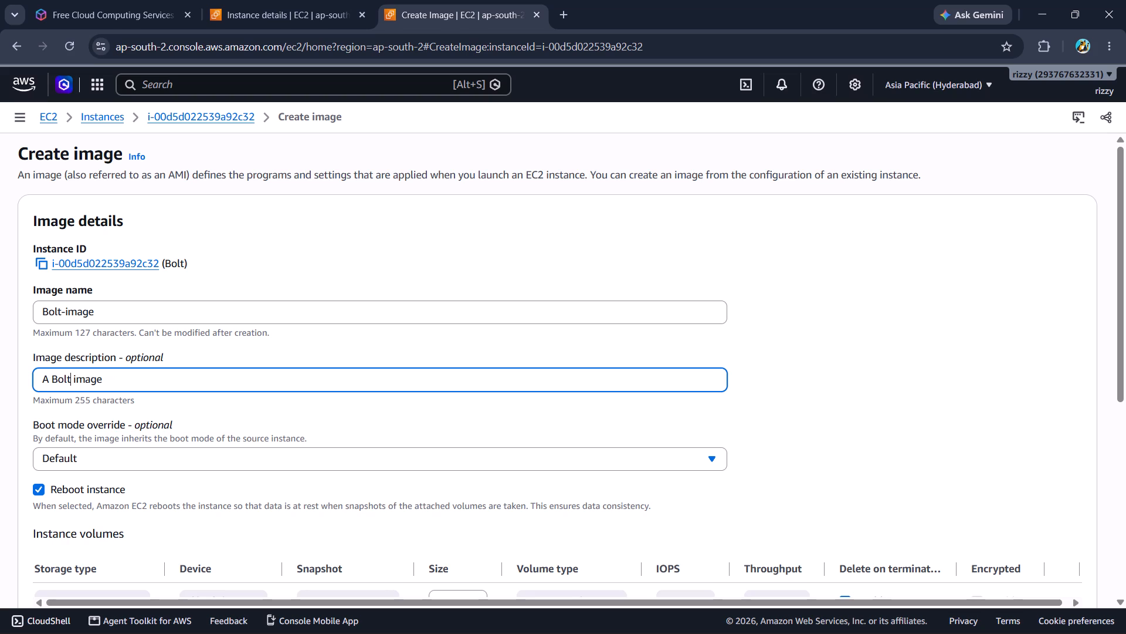
text(-demo)
click(143, 419)
Review the image's boot mode override, reboot instance, instance volumes and tags settings.
scroll(143, 419, down, 1)
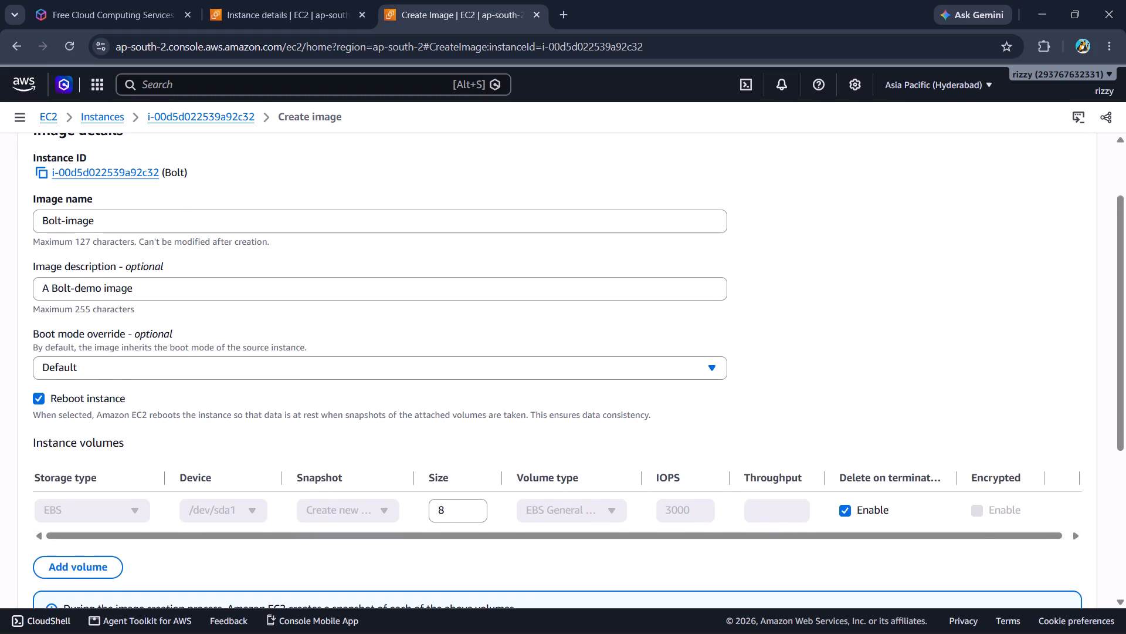
scroll(138, 414, down, 2)
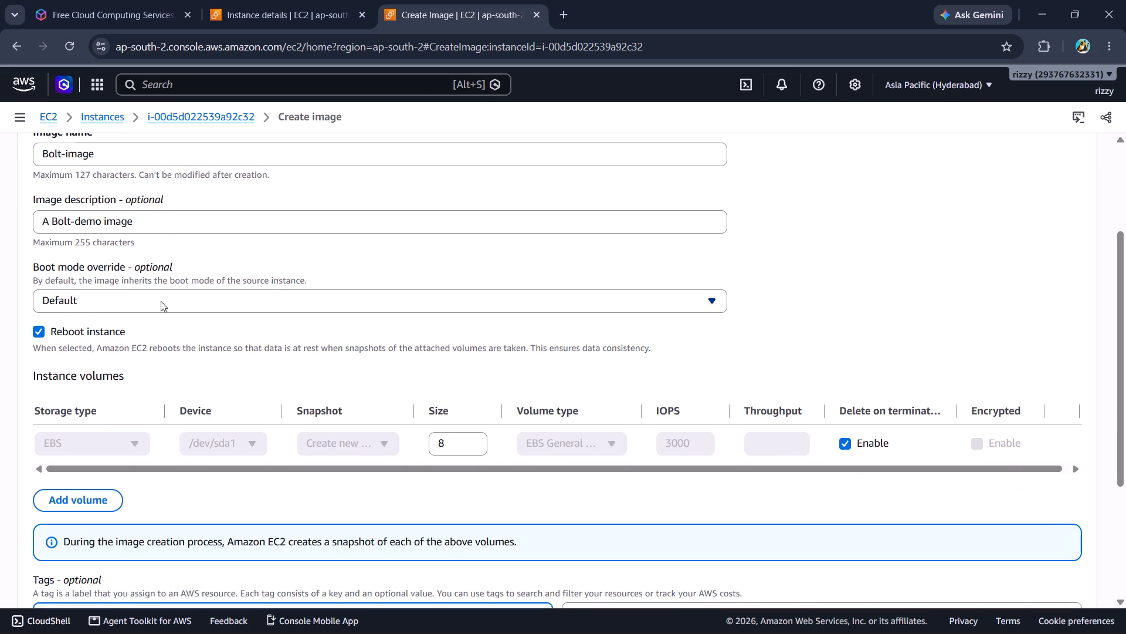
scroll(194, 224, up, 1)
drag(51, 288, 57, 289)
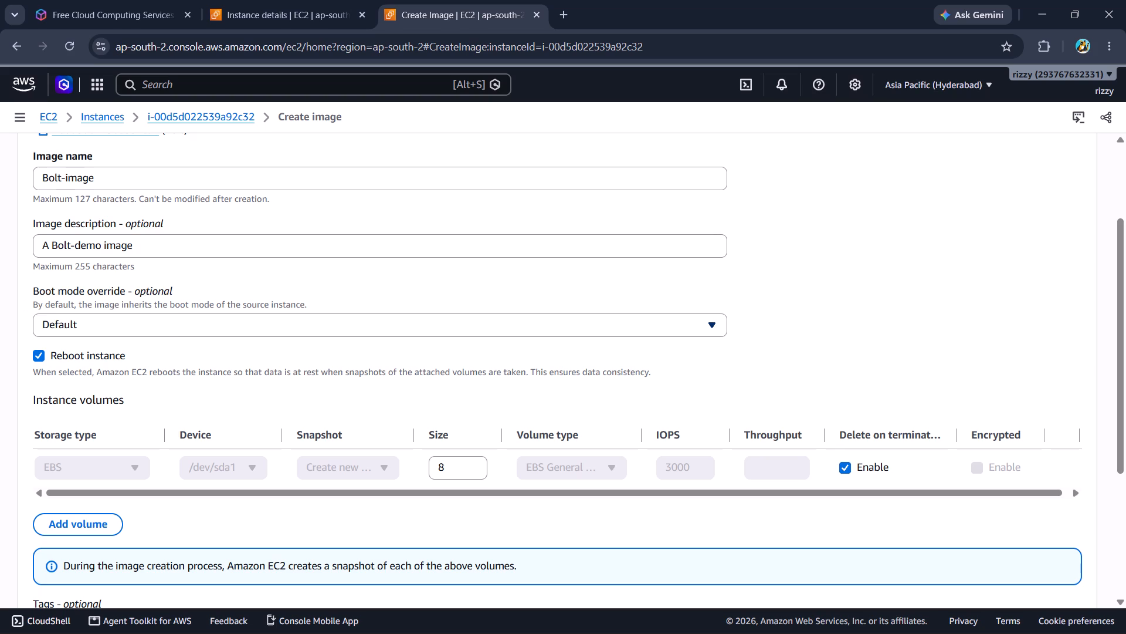
drag(57, 289, 175, 311)
click(175, 311)
drag(132, 296, 200, 309)
click(200, 309)
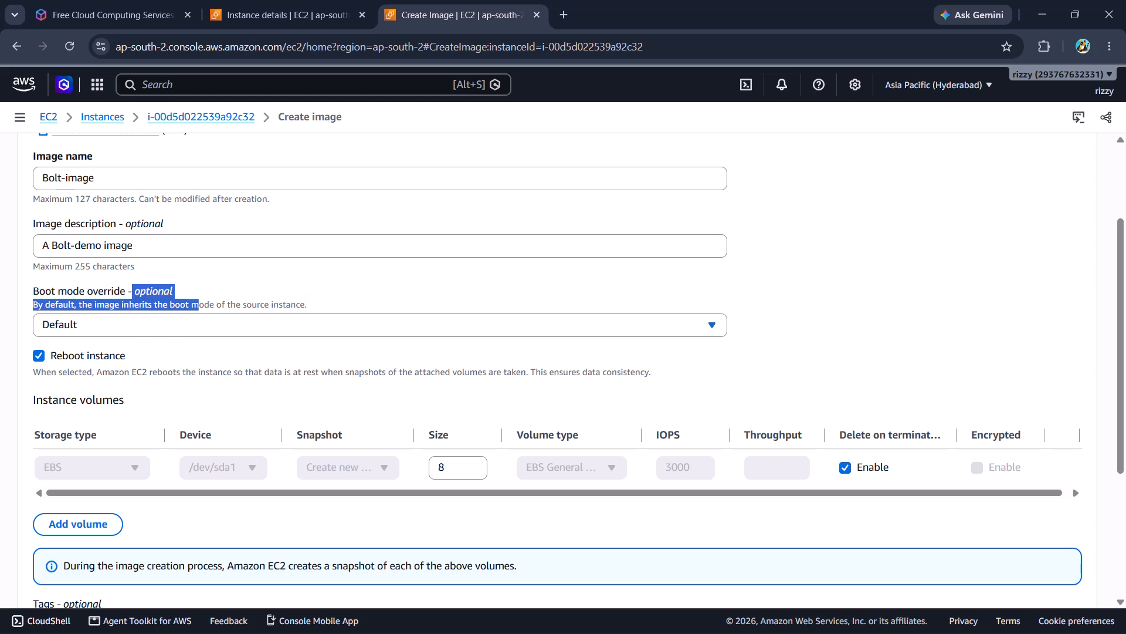
drag(128, 291, 331, 300)
click(331, 300)
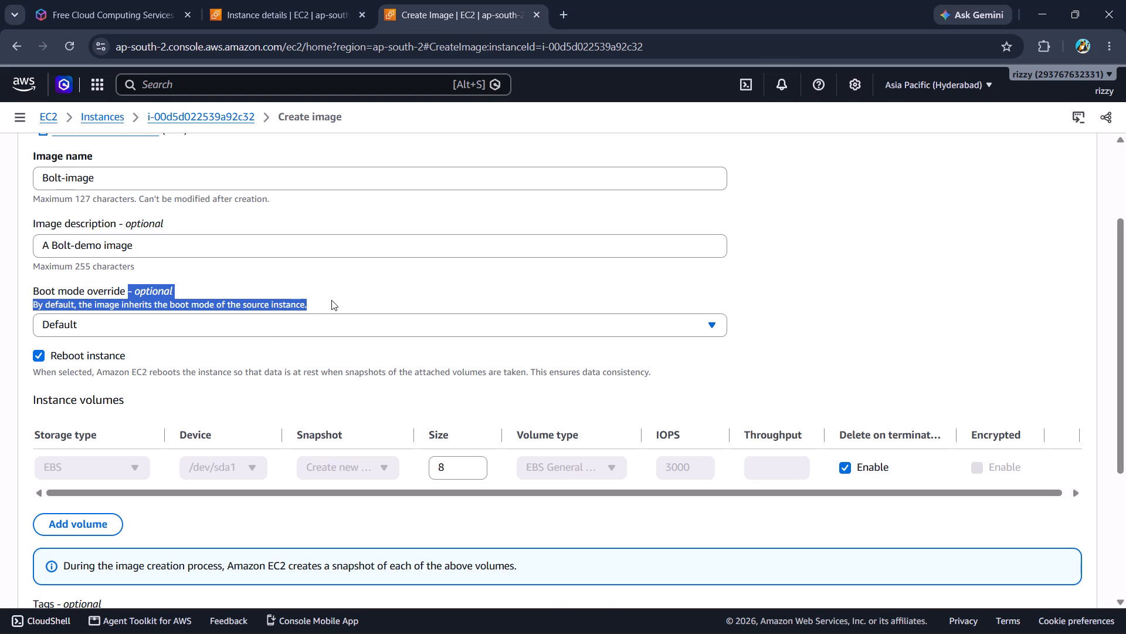
scroll(219, 332, down, 1)
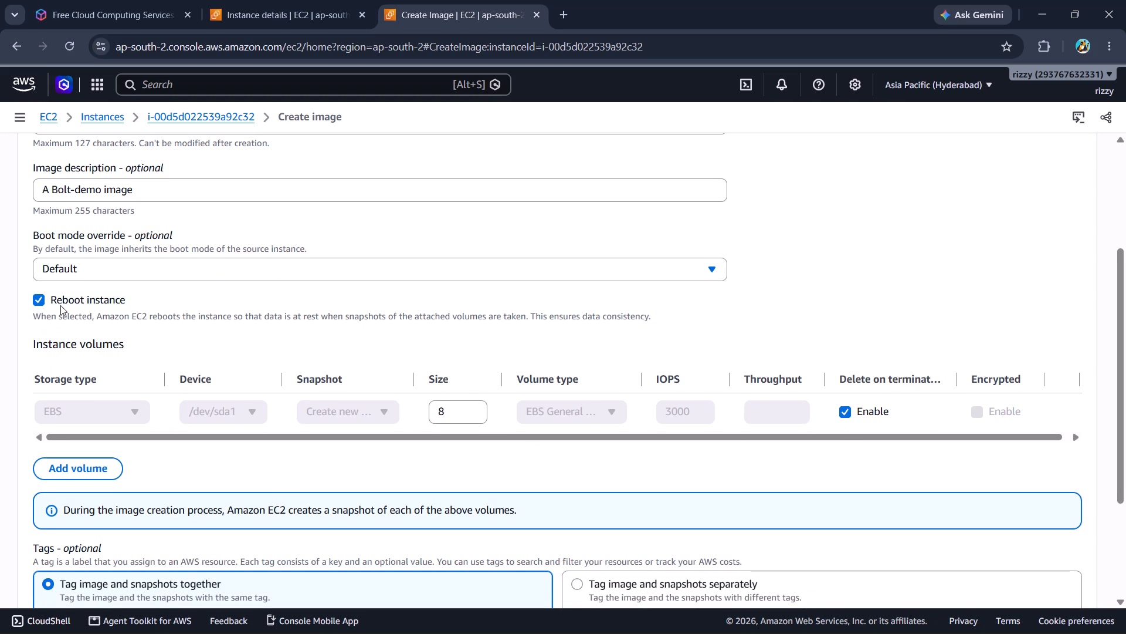
drag(60, 305, 160, 311)
click(160, 311)
scroll(158, 311, down, 2)
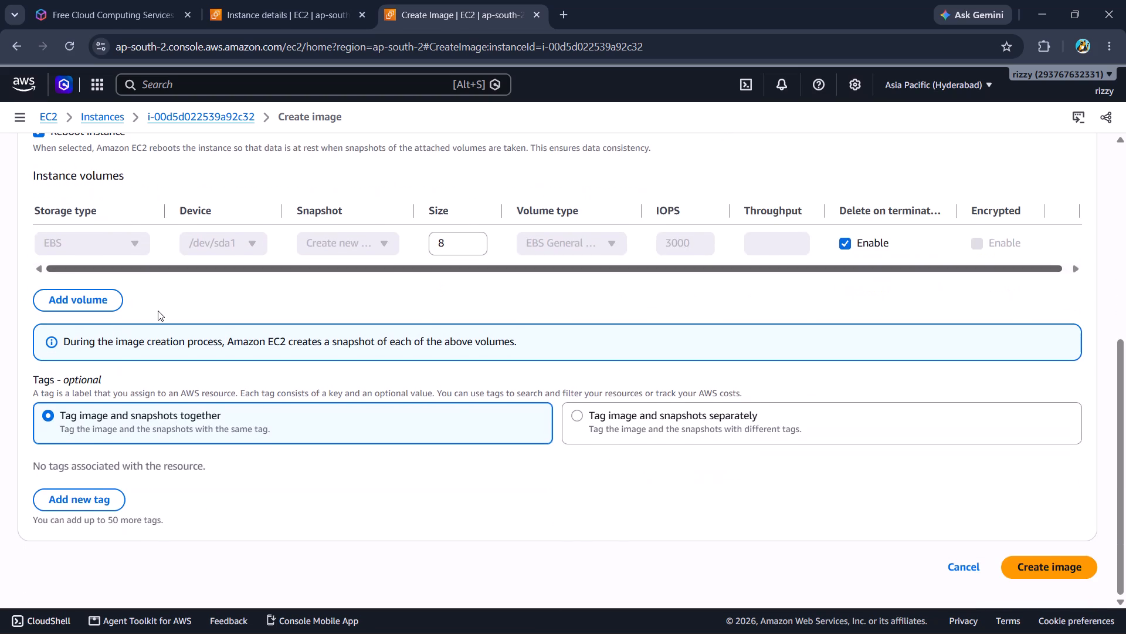
scroll(158, 311, down, 1)
scroll(158, 311, up, 3)
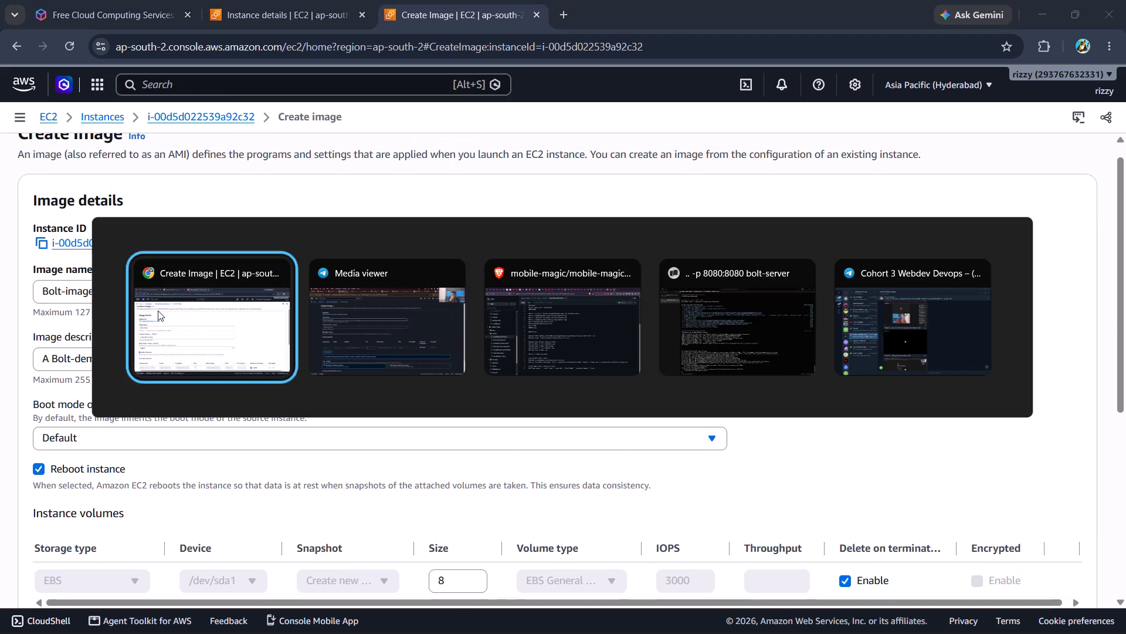
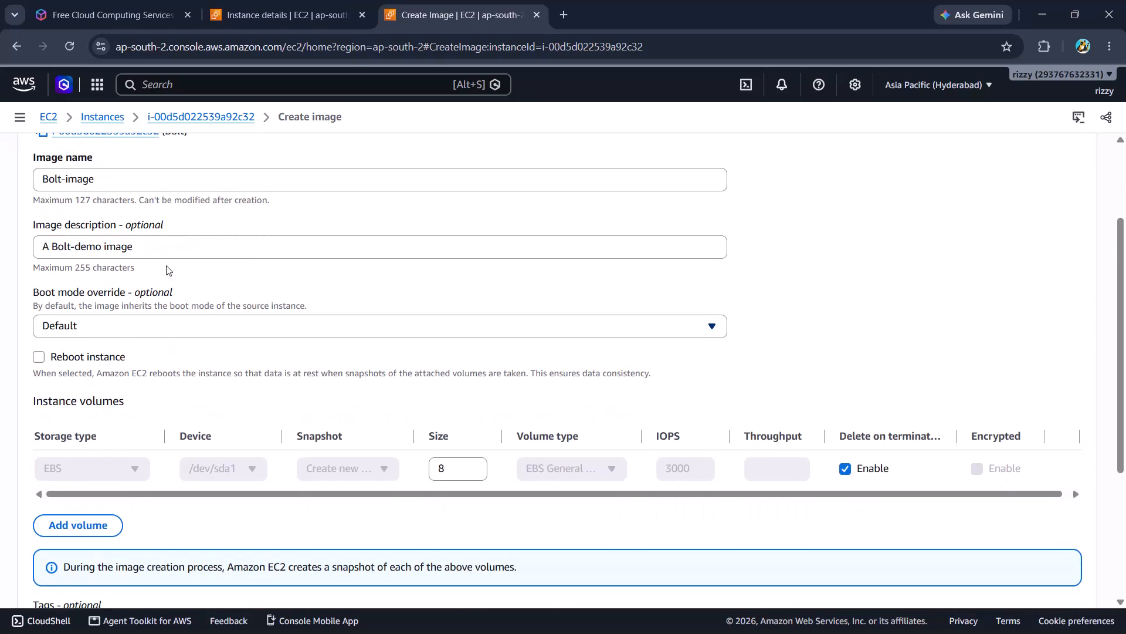
Enable the reboot instance option for the image.
scroll(171, 343, down, 1)
click(47, 296)
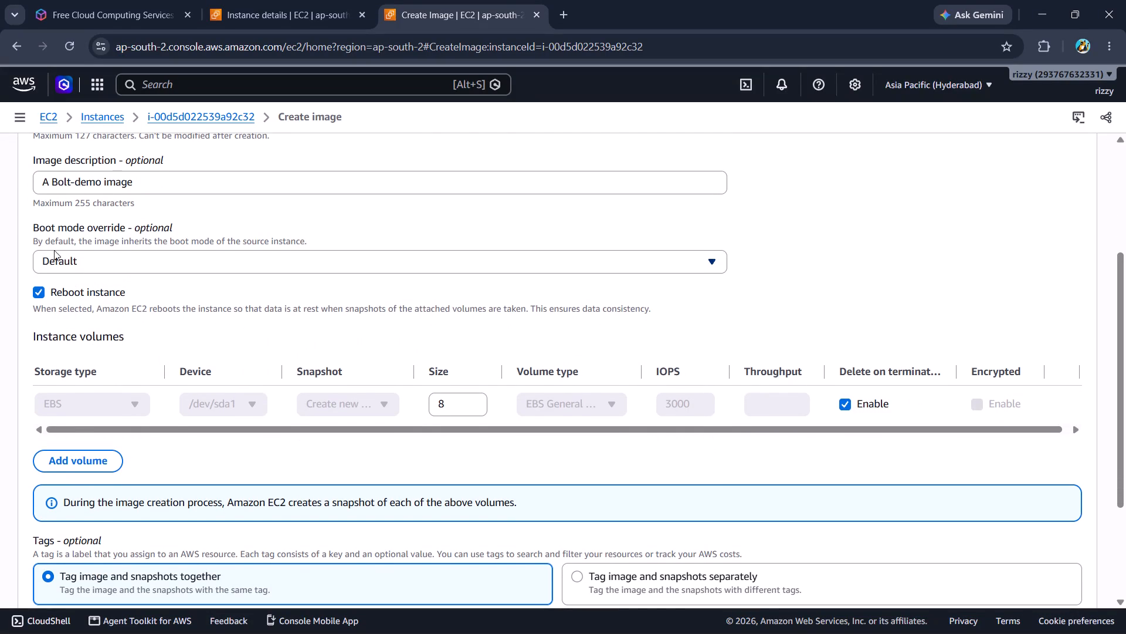
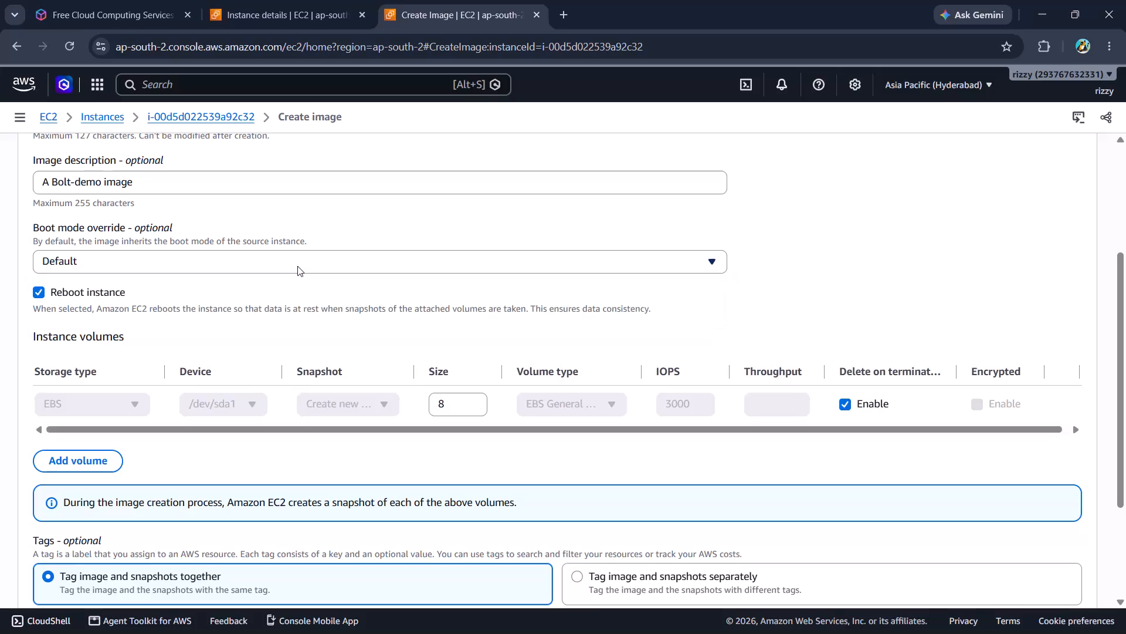
Change the image description to "A bolt-demo image", with a lowercase b.
scroll(256, 220, up, 1)
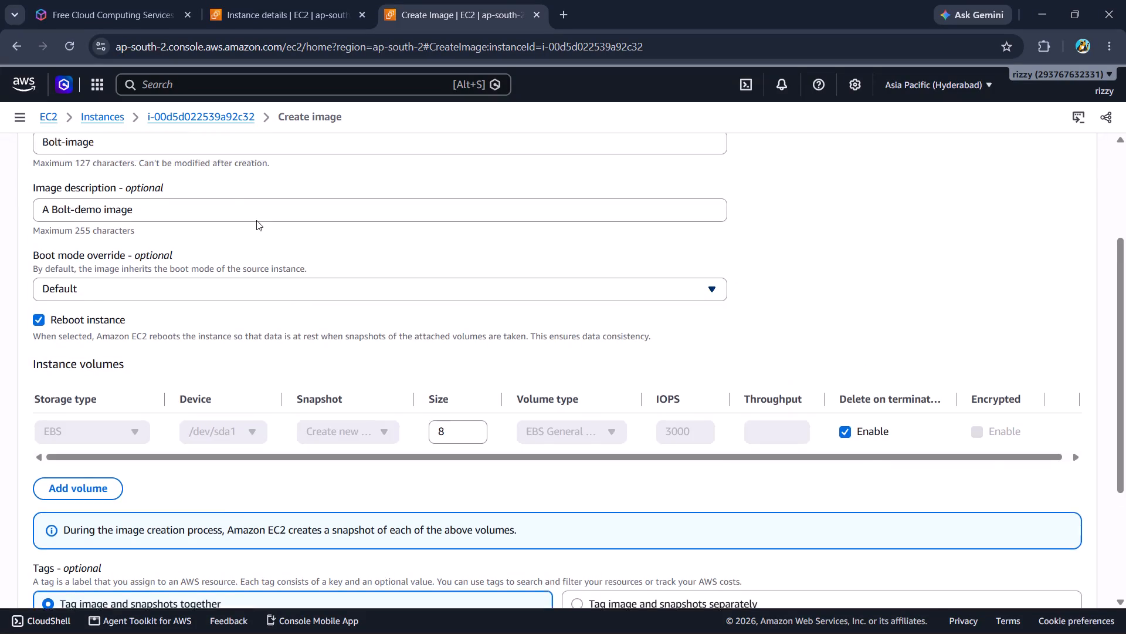
scroll(256, 220, up, 2)
scroll(190, 415, down, 1)
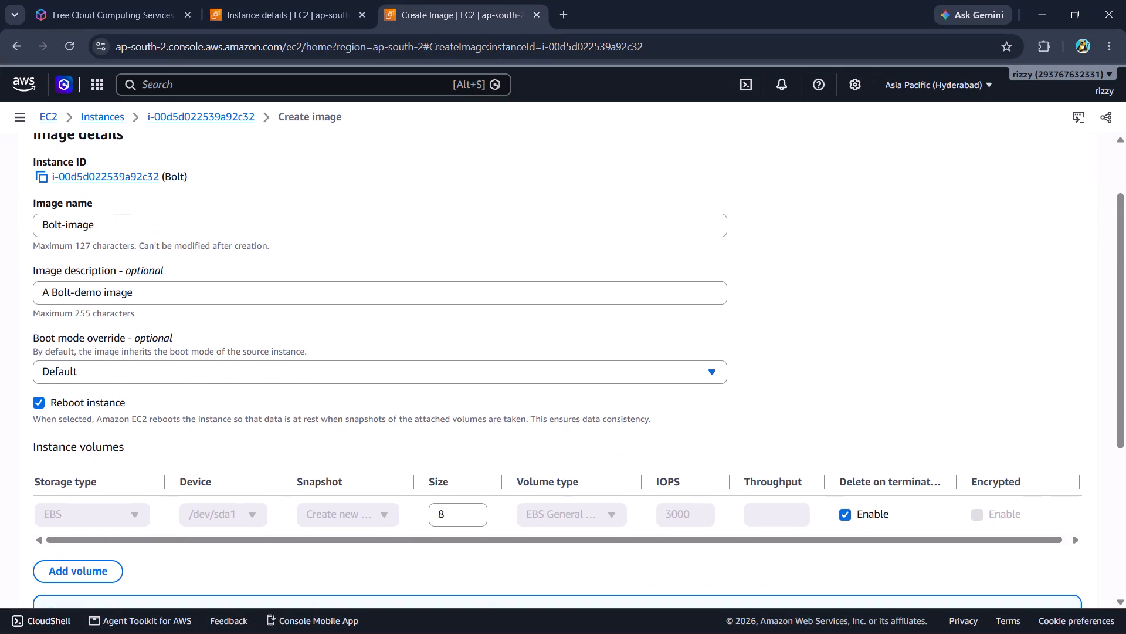
scroll(206, 361, down, 1)
scroll(221, 298, down, 1)
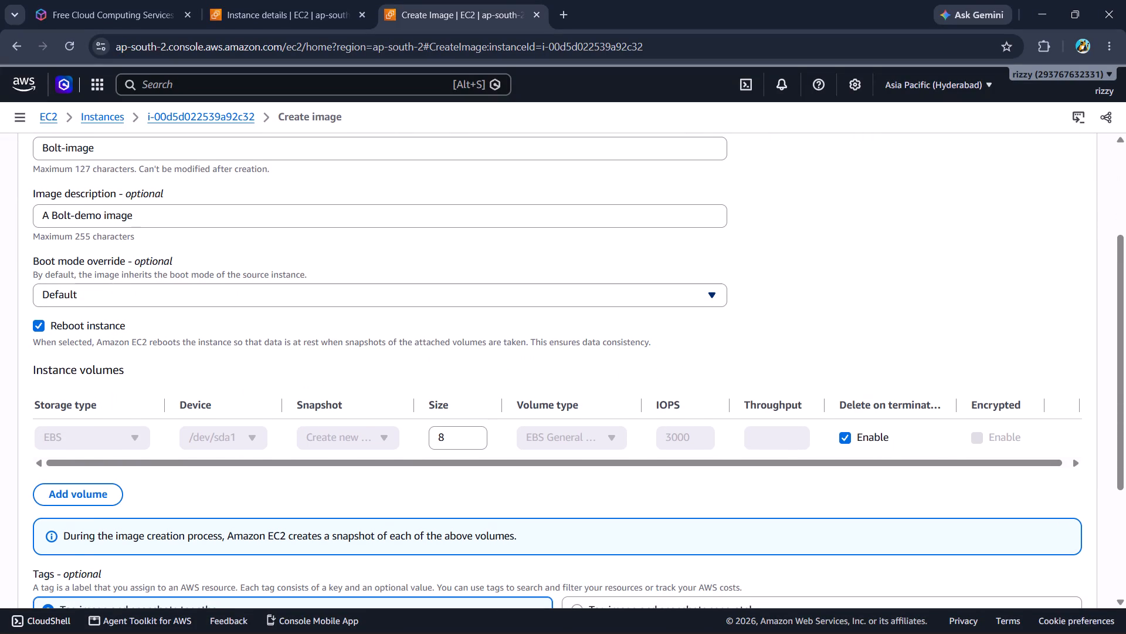
click(60, 220)
key(BackSpace)
key(b)
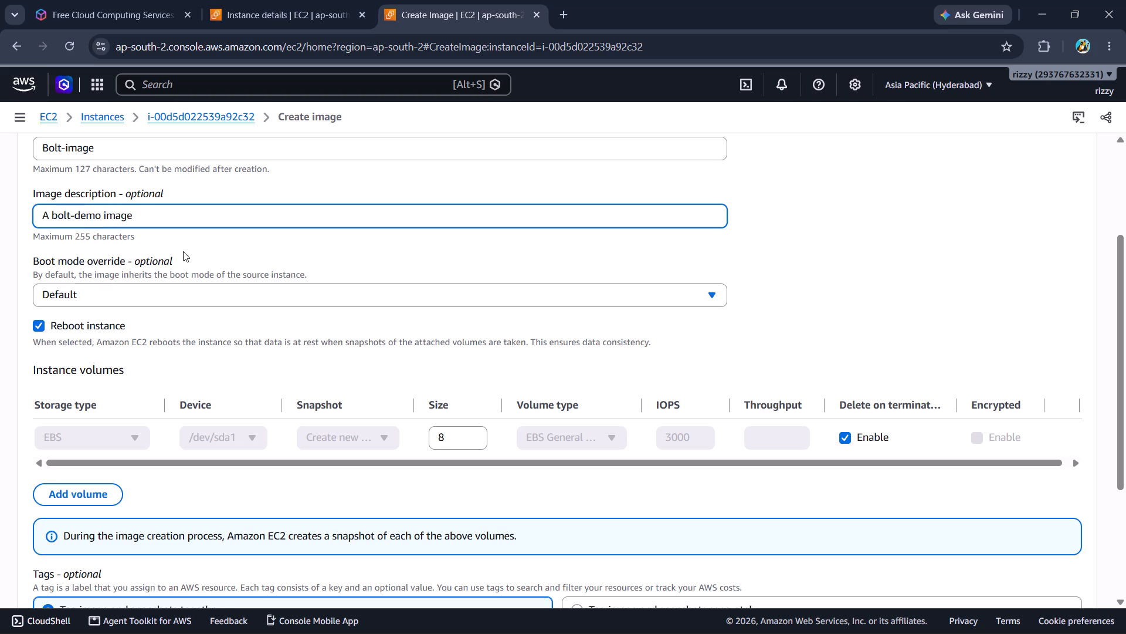
click(183, 251)
Create the Bolt-image AMI, keeping the existing volume settings and the image and snapshots tagged together.
scroll(183, 251, down, 1)
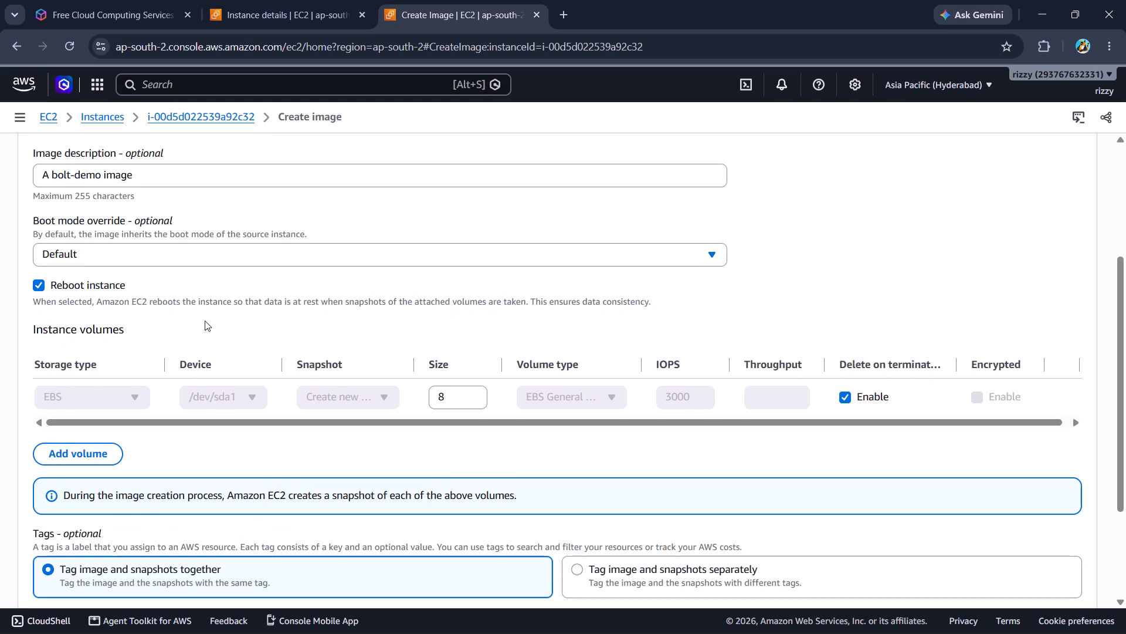
scroll(205, 321, down, 1)
scroll(240, 375, down, 1)
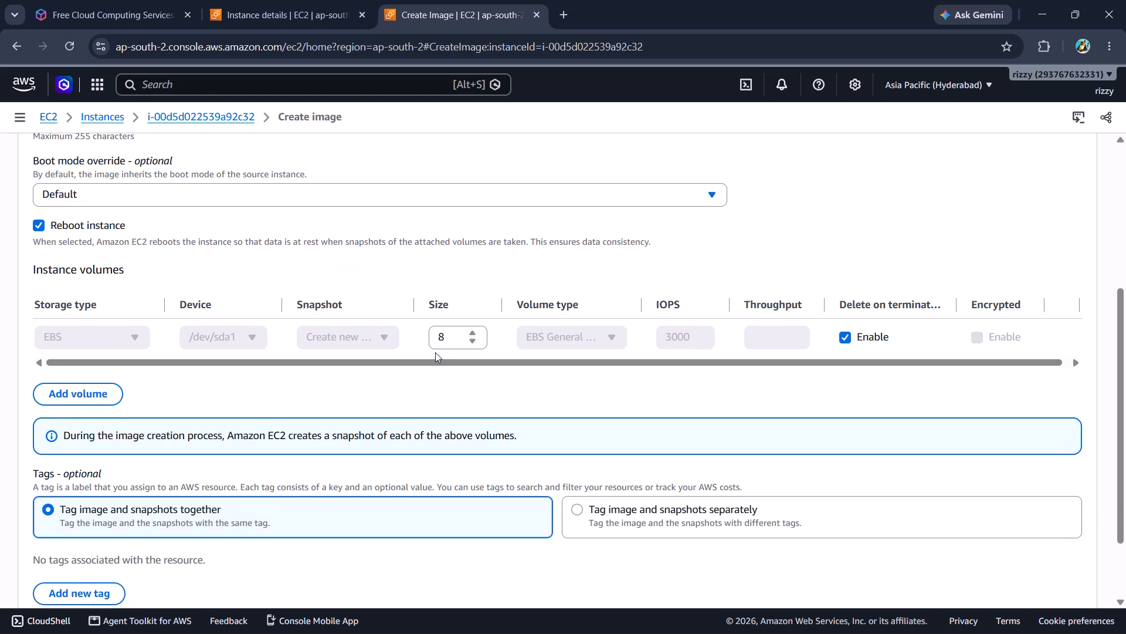
scroll(708, 431, down, 2)
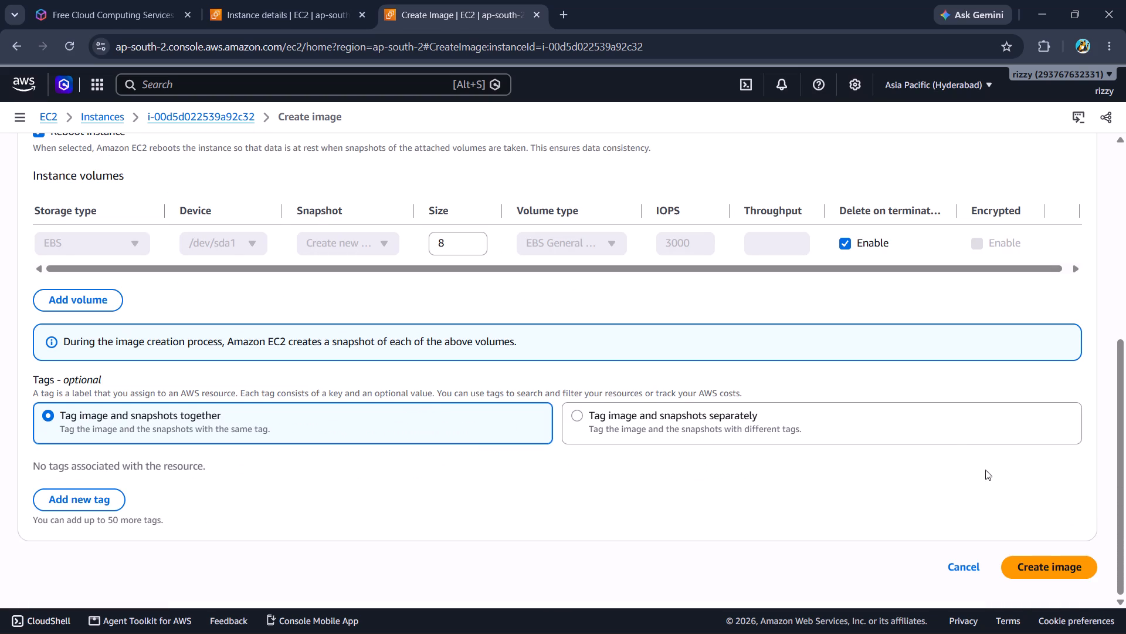
click(1032, 561)
scroll(870, 303, up, 2)
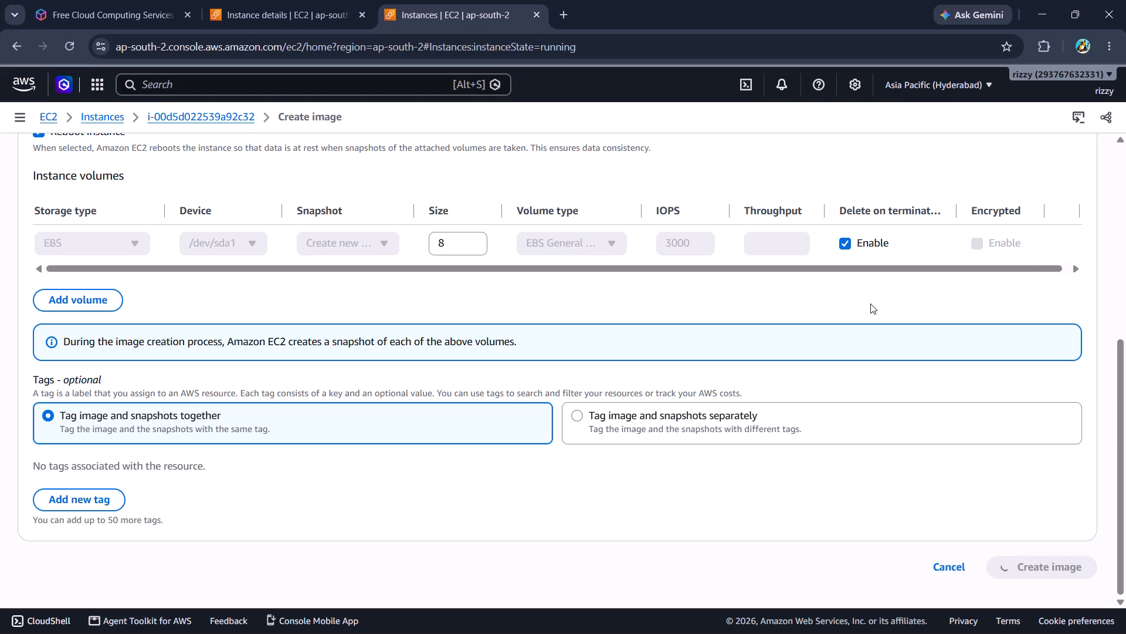
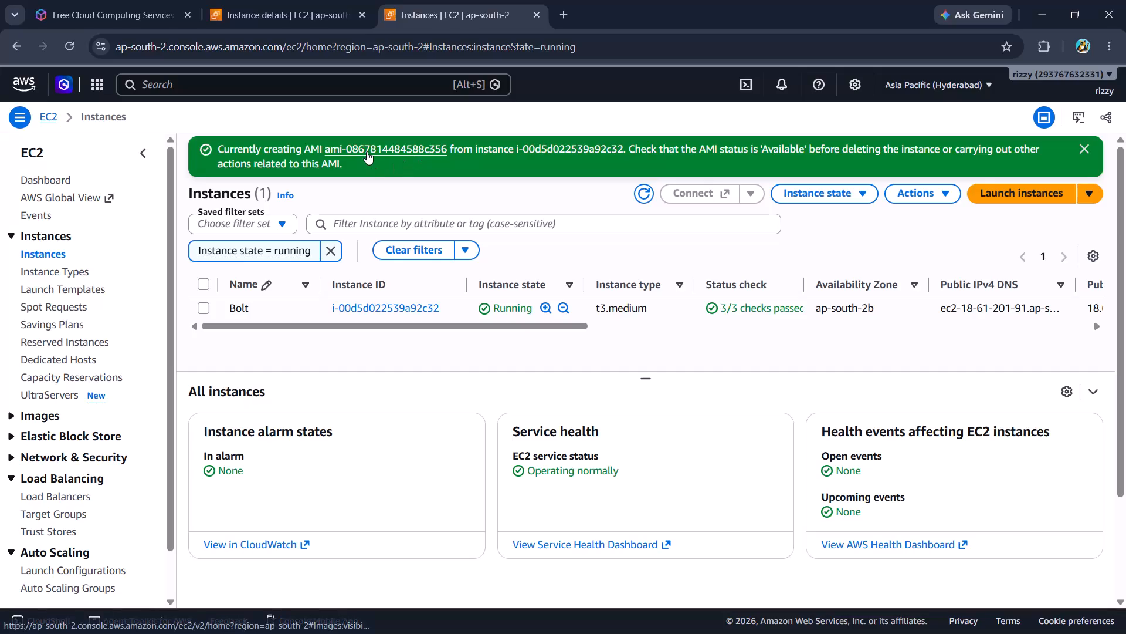
Open the list of Amazon Machine Images owned by the account.
scroll(105, 468, down, 2)
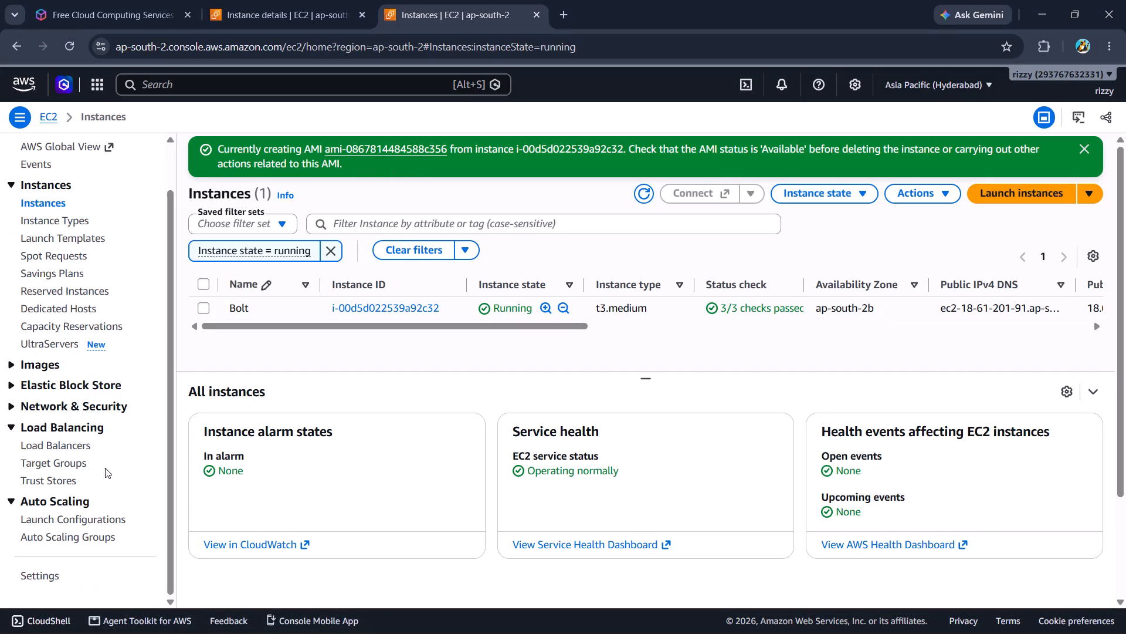
click(81, 366)
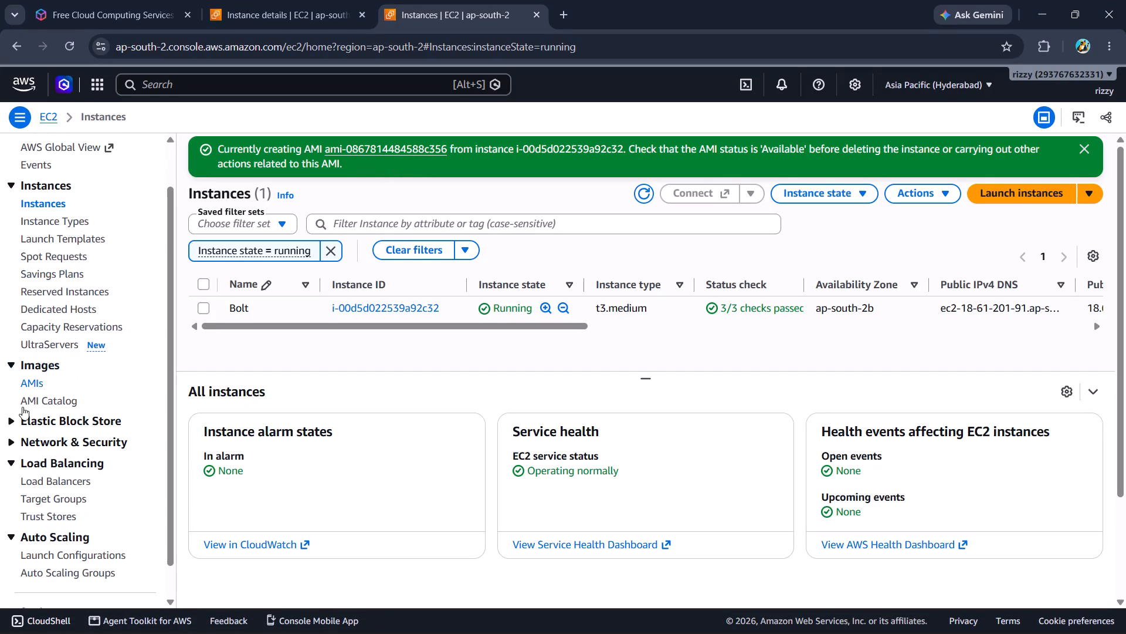
click(46, 386)
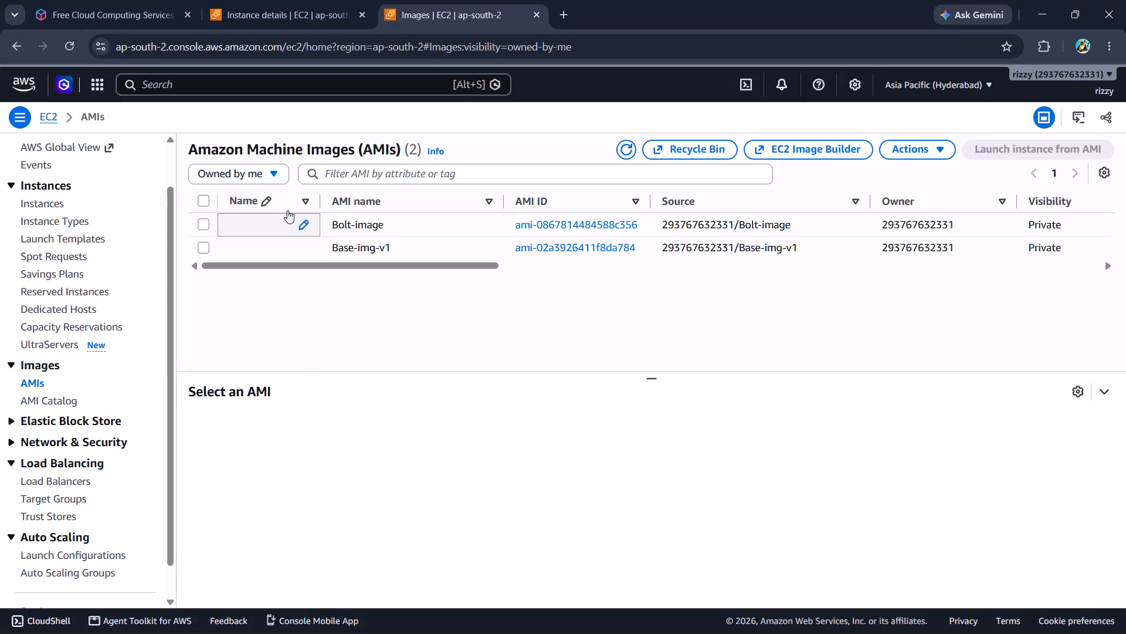
Examine the Base-img-v1 AMI's image details, sharing permissions and available actions, and return to the AMI list.
click(205, 250)
click(374, 242)
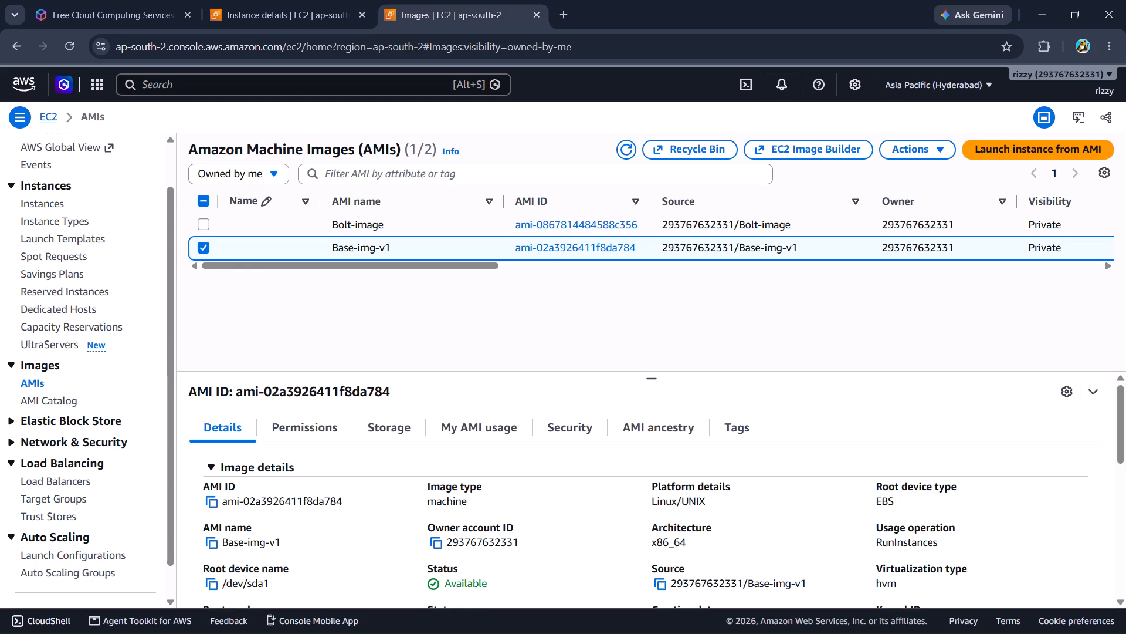
click(548, 251)
scroll(496, 419, down, 1)
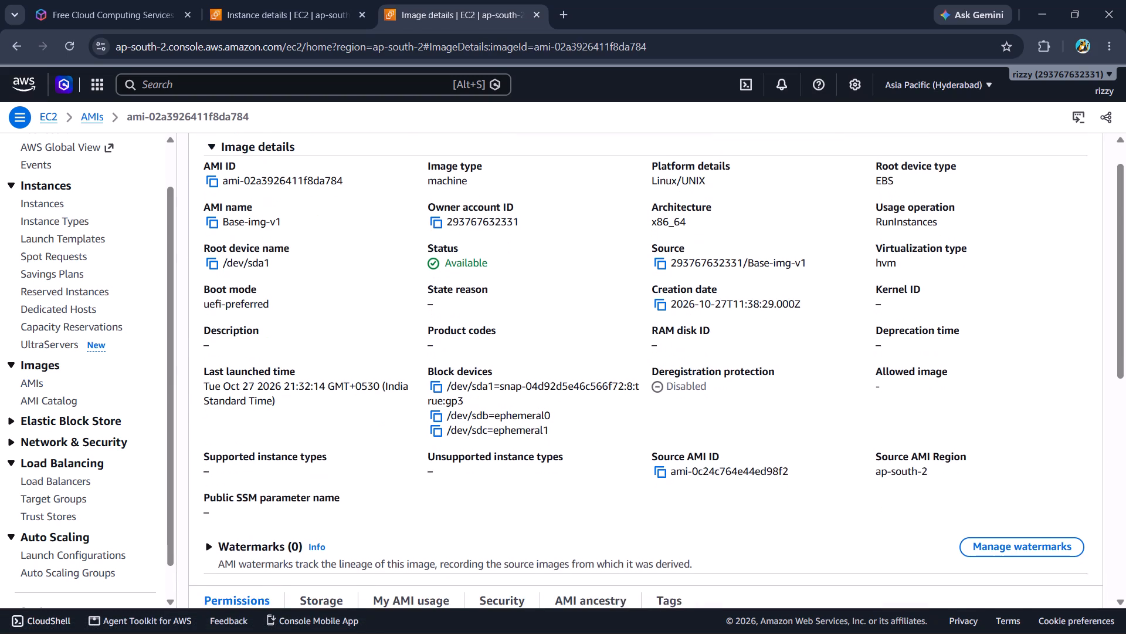
scroll(496, 419, down, 1)
scroll(516, 272, up, 2)
scroll(479, 253, down, 1)
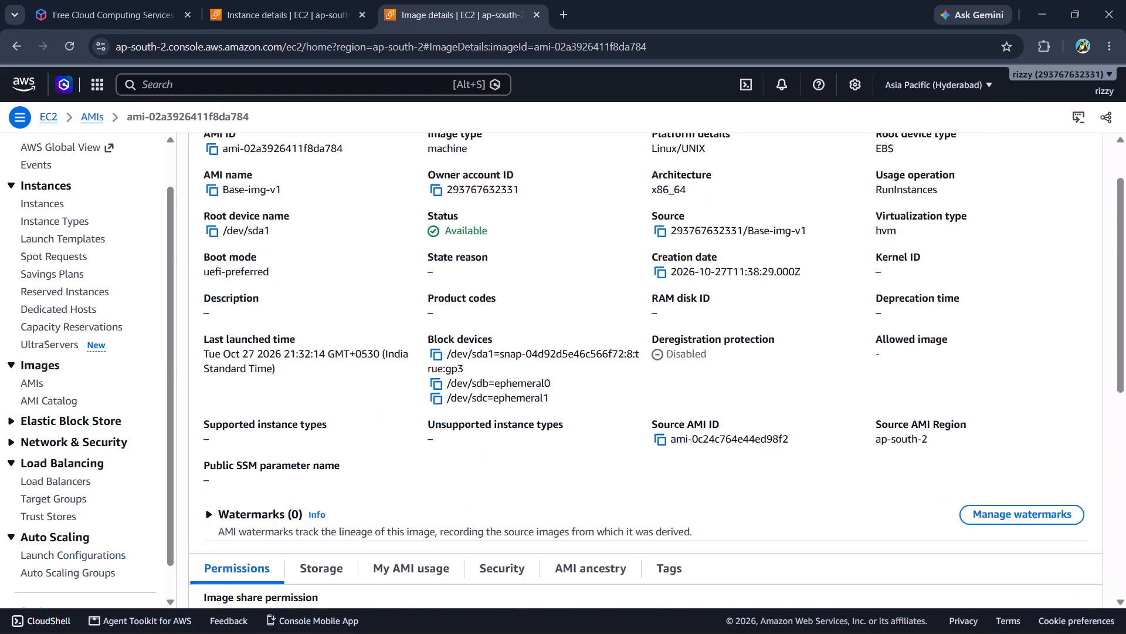
scroll(479, 253, down, 2)
scroll(440, 410, down, 1)
scroll(545, 409, down, 1)
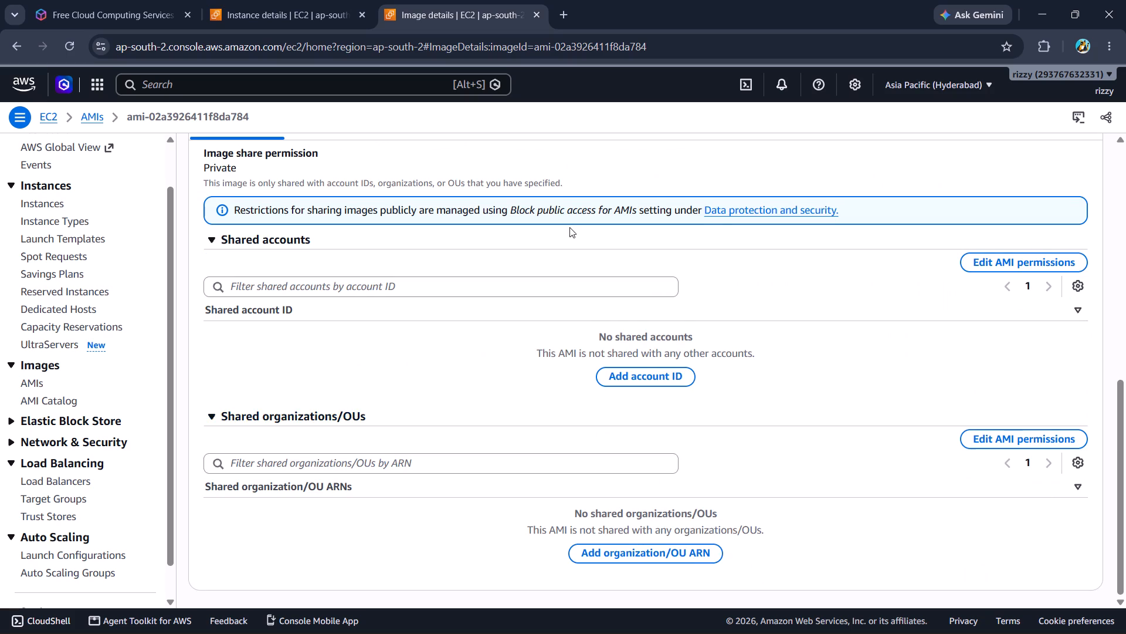
scroll(569, 227, up, 6)
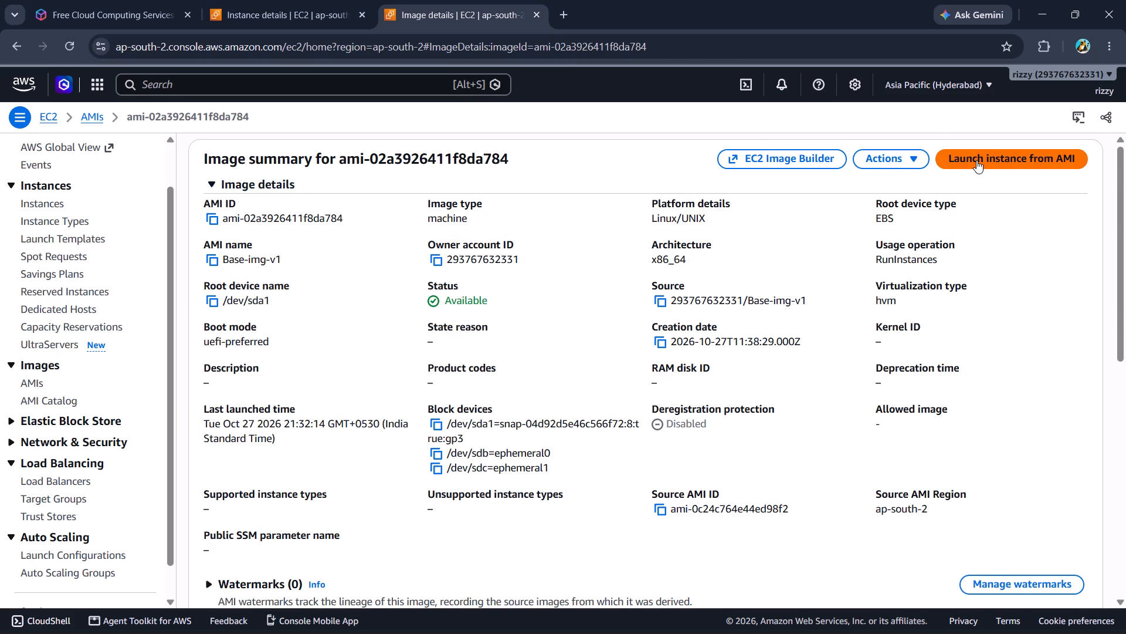
click(869, 163)
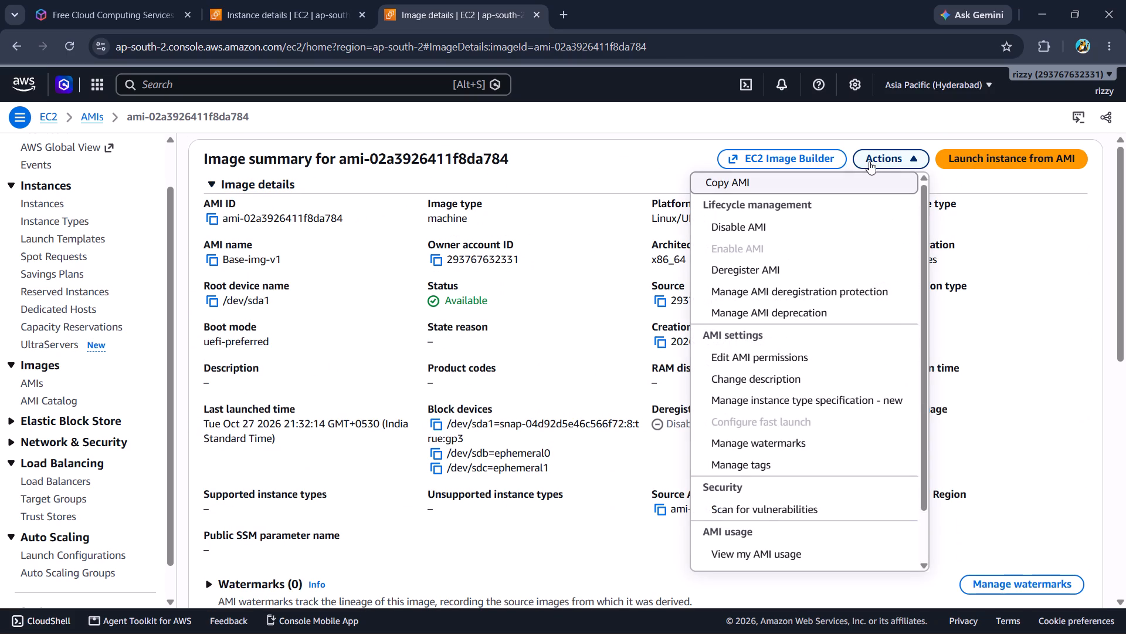
click(869, 161)
scroll(535, 343, right, 8)
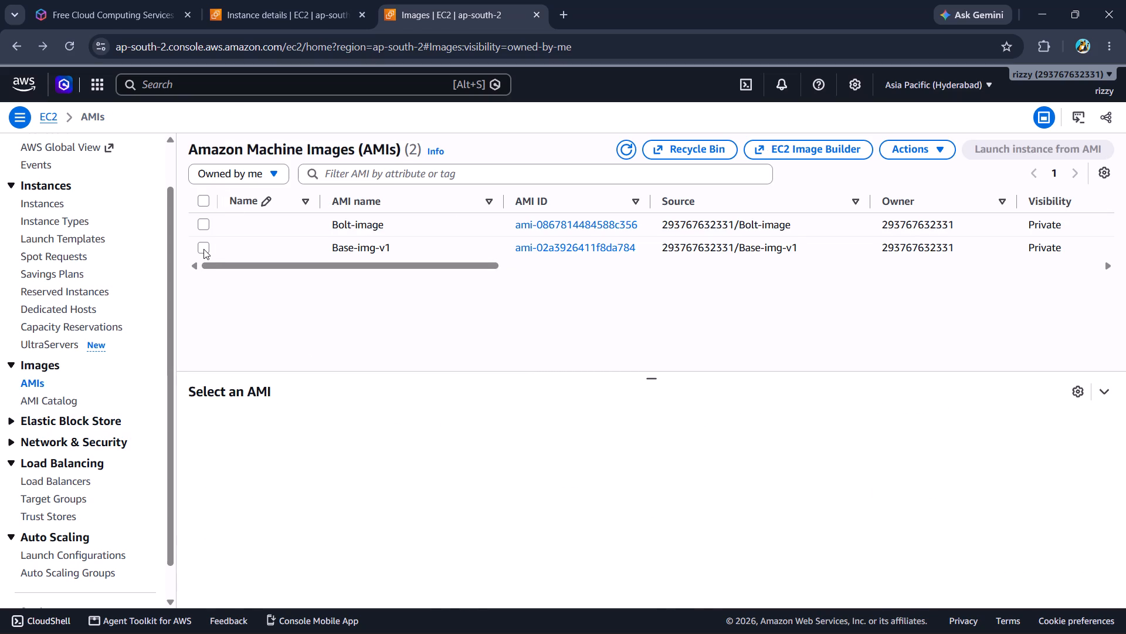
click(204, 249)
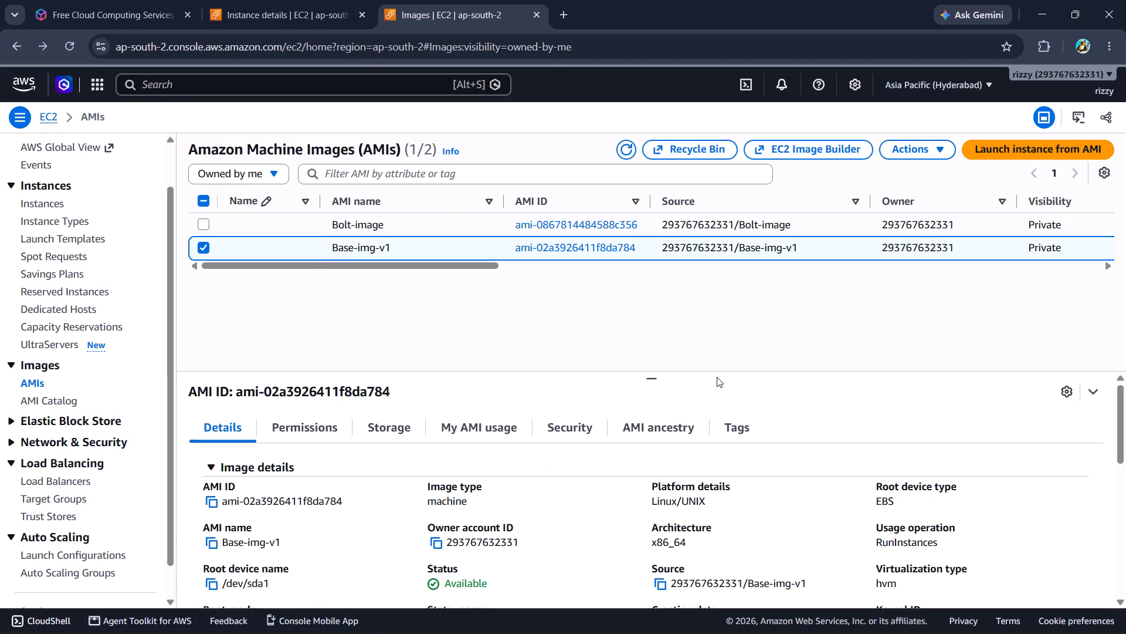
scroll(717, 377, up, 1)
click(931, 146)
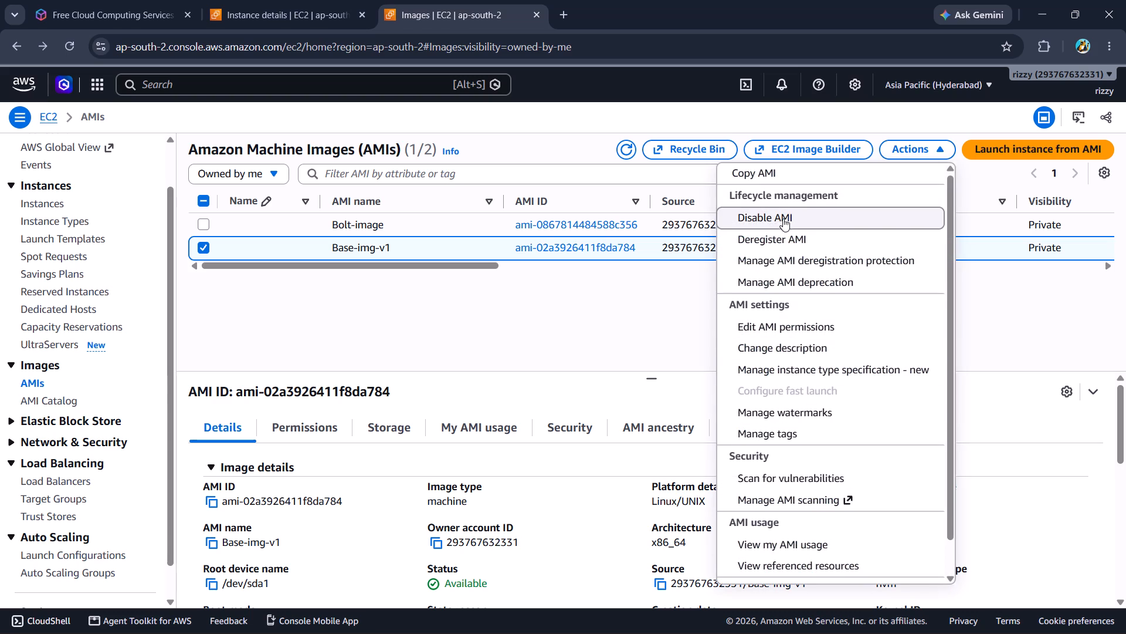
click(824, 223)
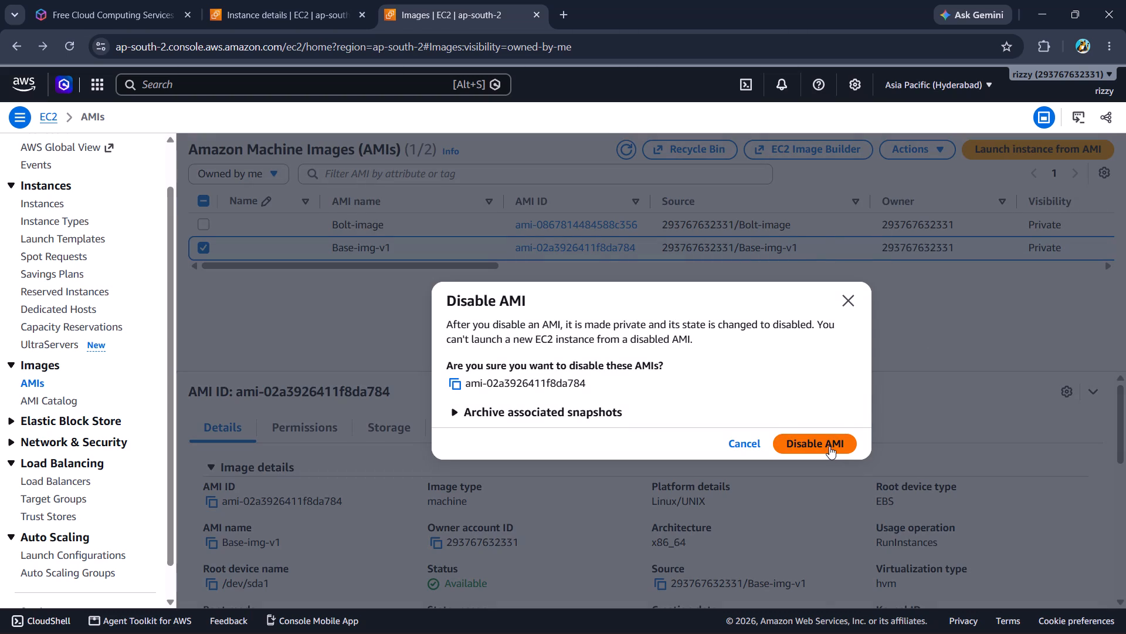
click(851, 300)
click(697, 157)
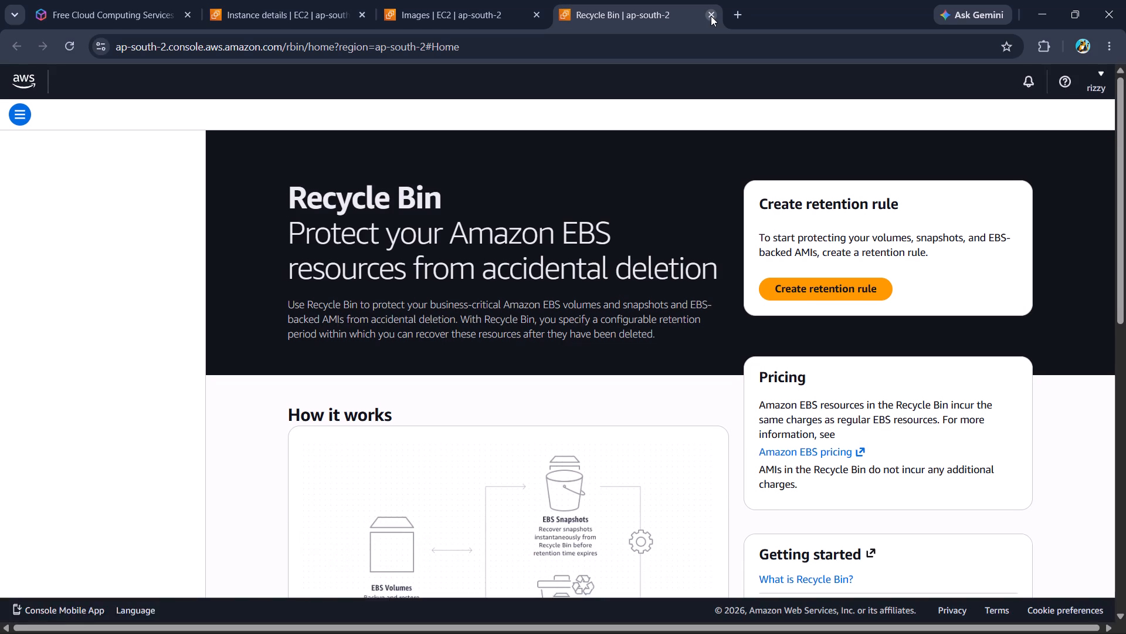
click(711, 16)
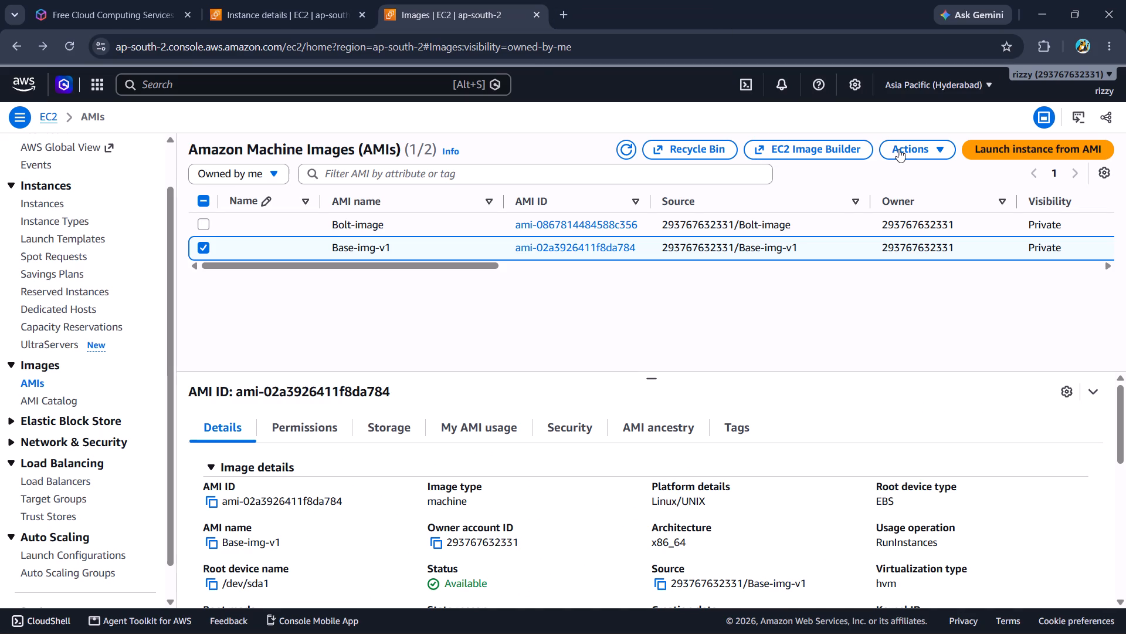
Deregister the Base-img-v1 AMI and delete its associated snapshots along with it.
click(898, 149)
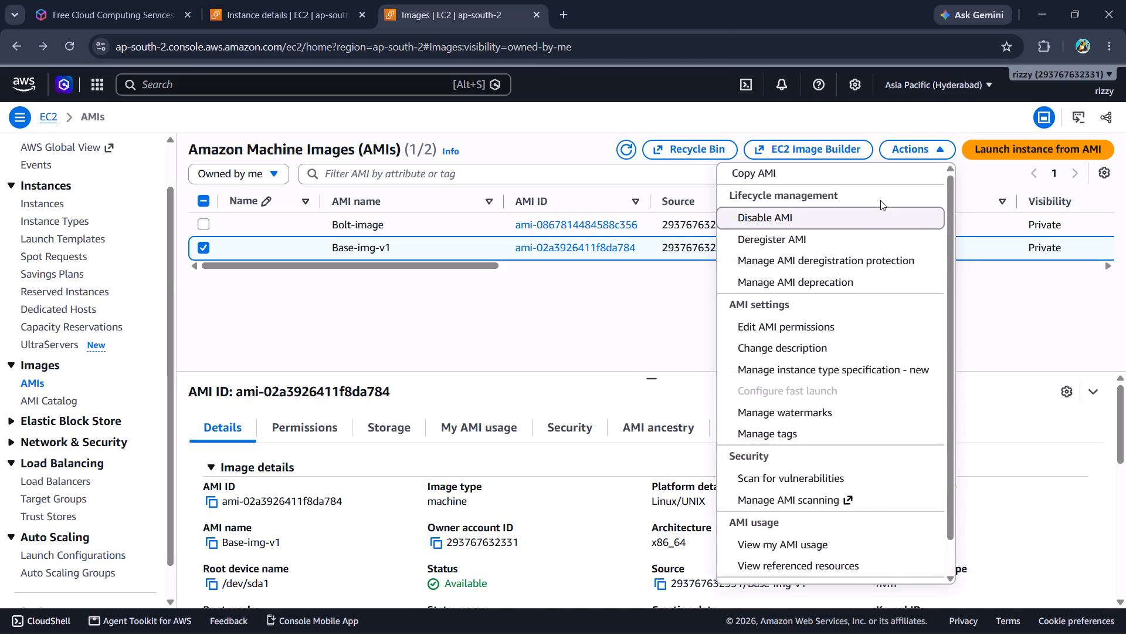
click(876, 246)
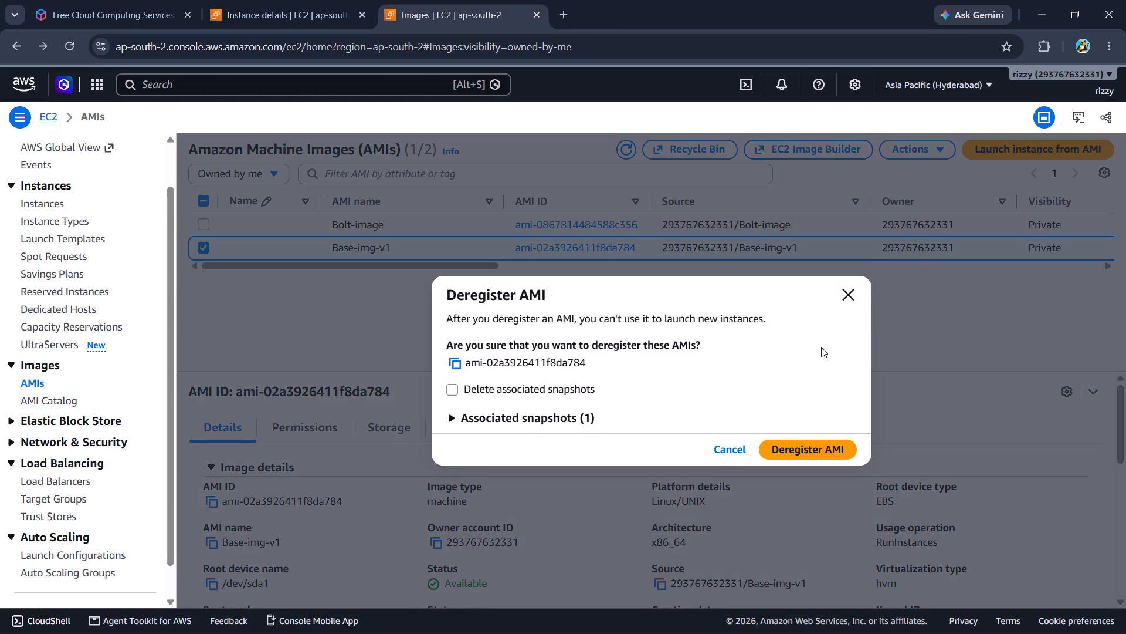
drag(564, 316, 605, 328)
drag(605, 328, 653, 335)
click(653, 335)
drag(652, 309, 749, 339)
click(749, 339)
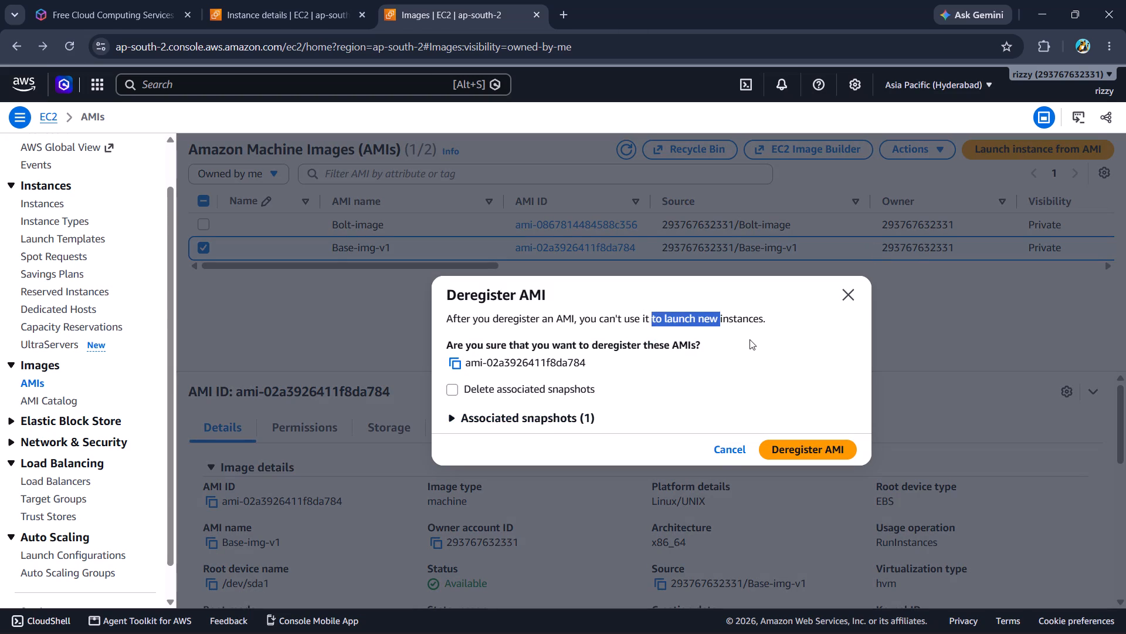
drag(557, 328, 664, 373)
click(664, 373)
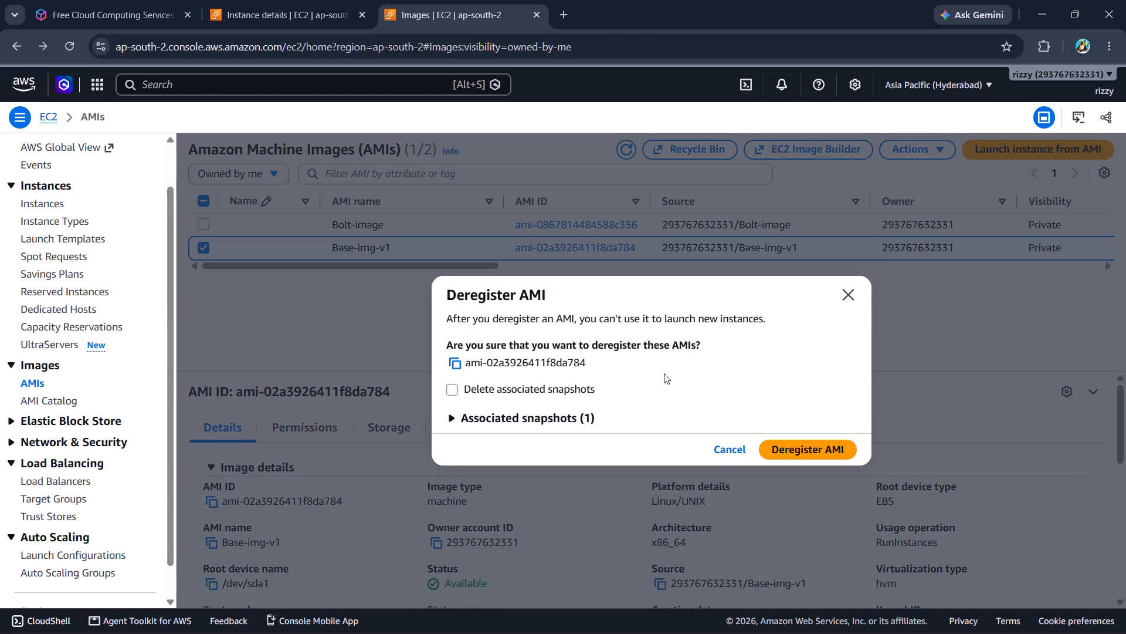
click(545, 387)
click(780, 451)
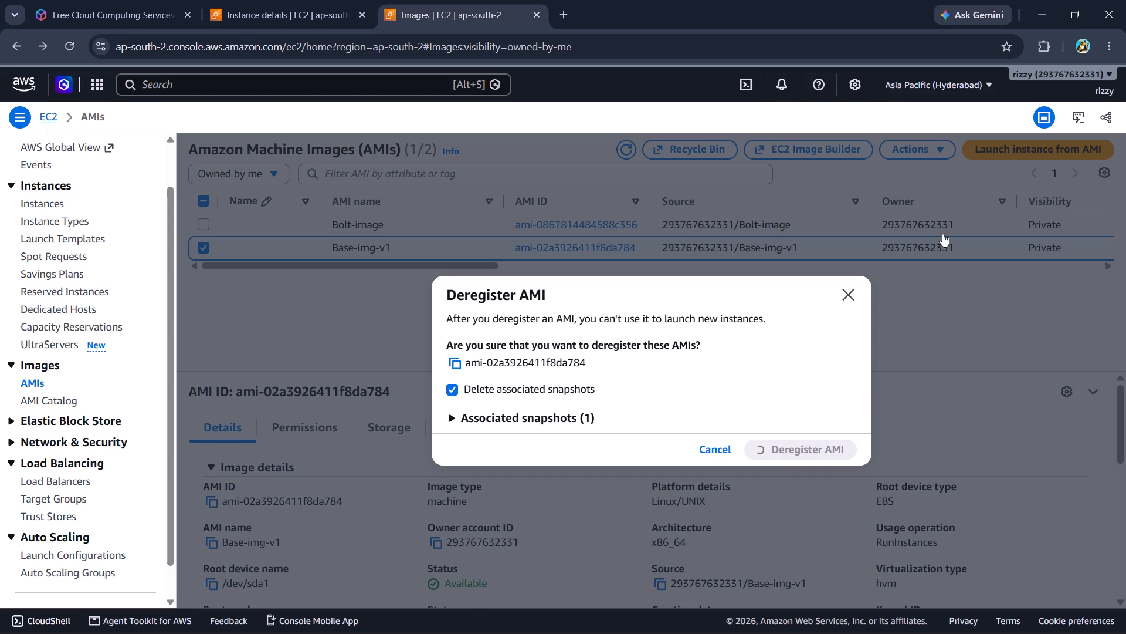
scroll(828, 316, up, 1)
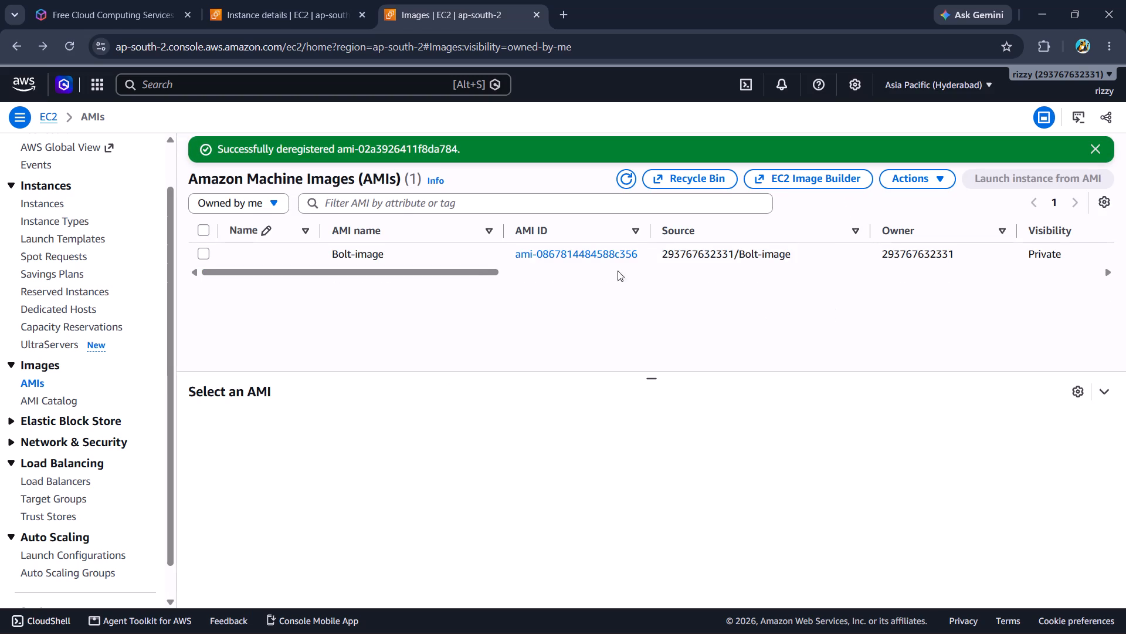
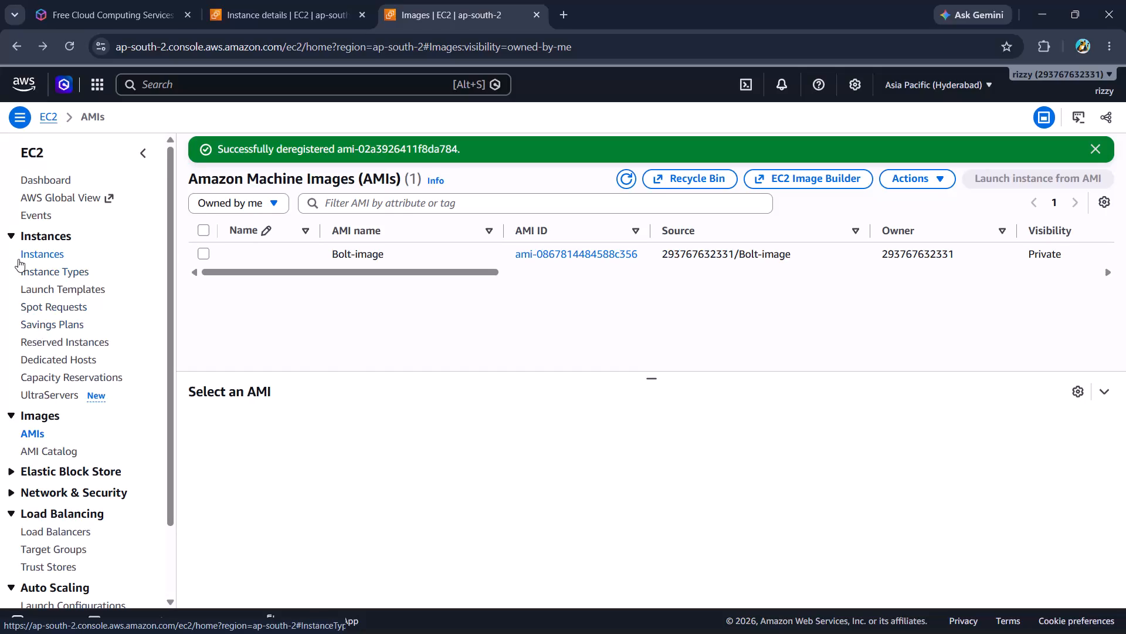
Open the form for creating a new EC2 launch template.
scroll(49, 454, down, 1)
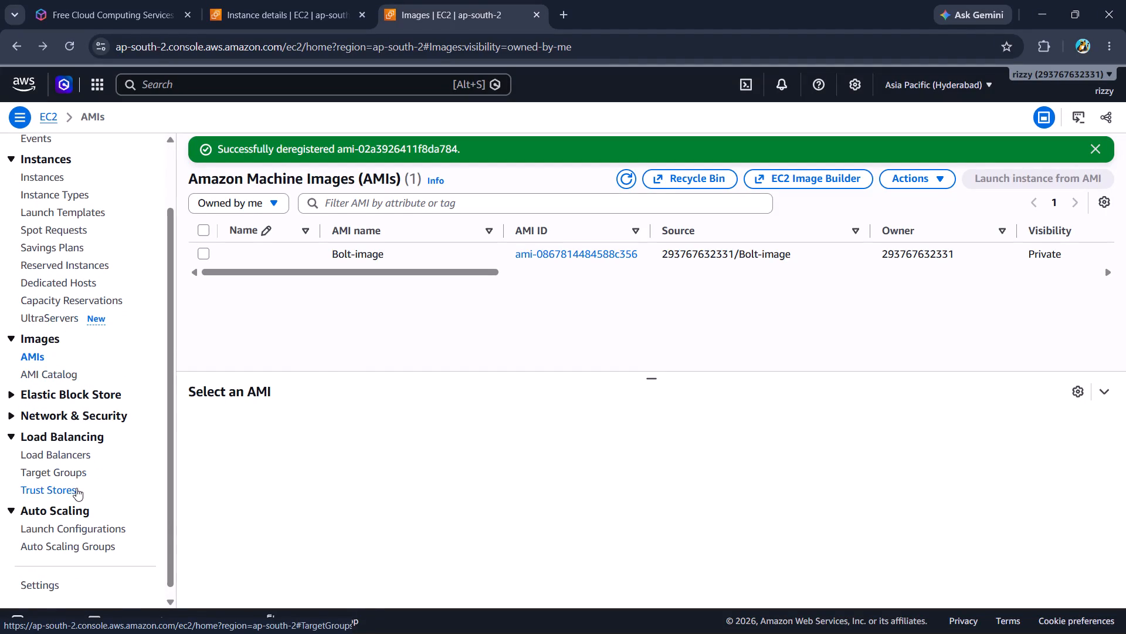
scroll(76, 488, up, 2)
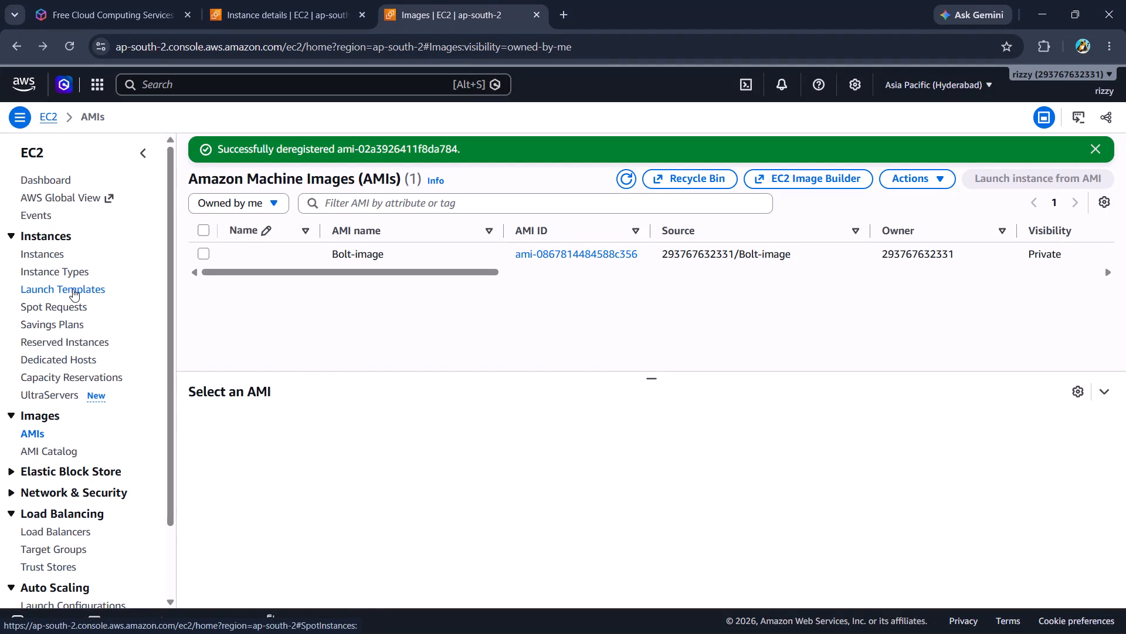
click(73, 289)
scroll(479, 473, down, 1)
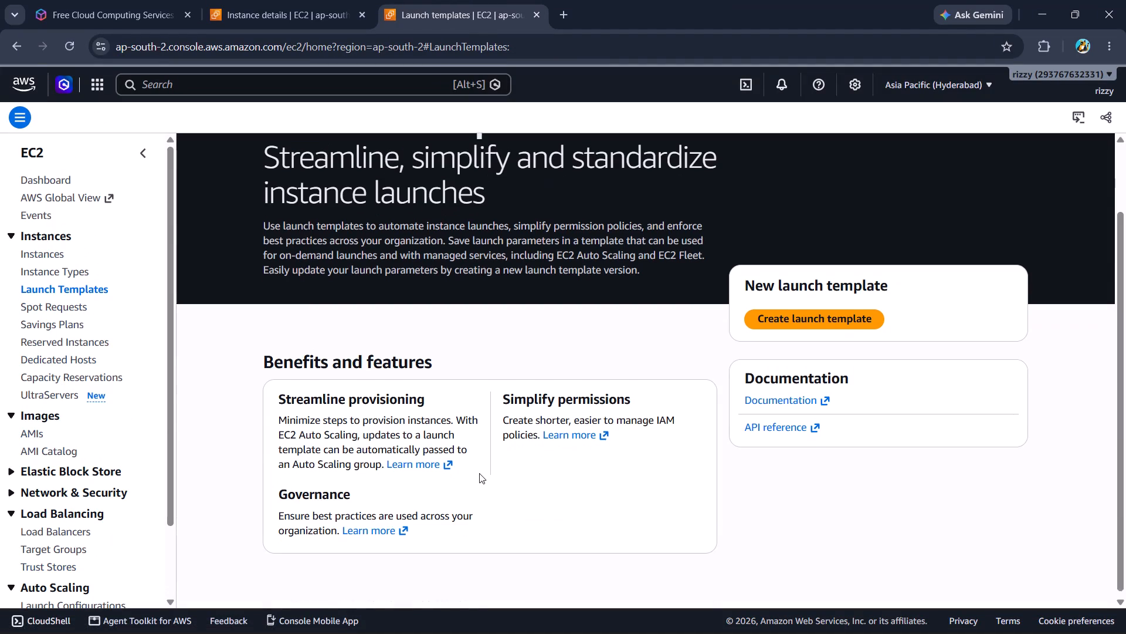
click(774, 314)
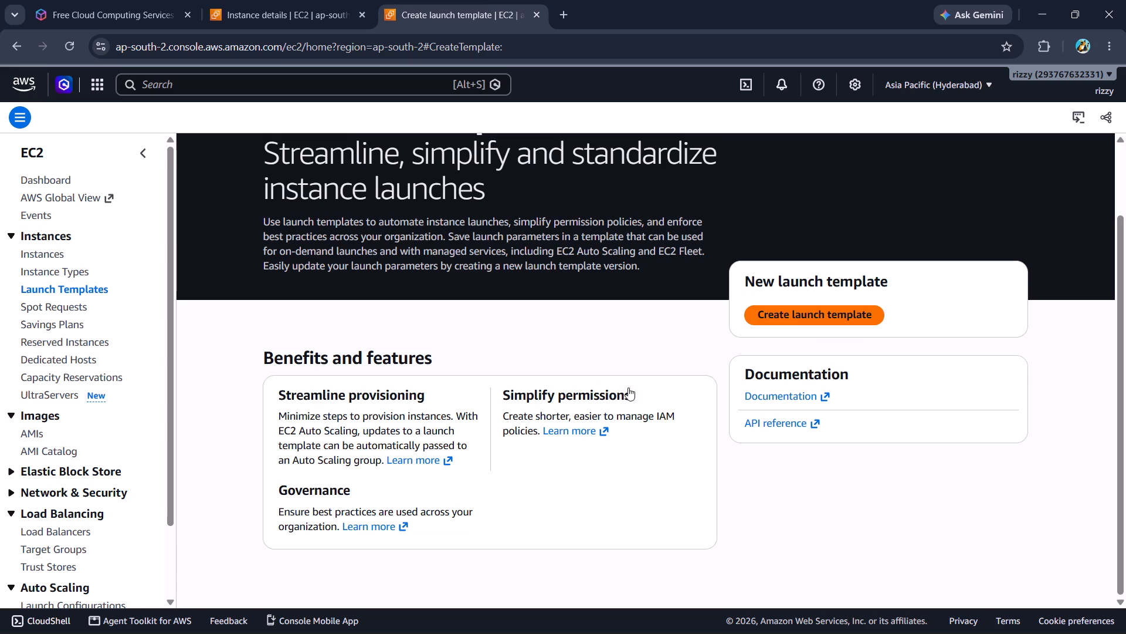
Name the launch template bolt-template and leave its version description empty.
scroll(549, 355, up, 1)
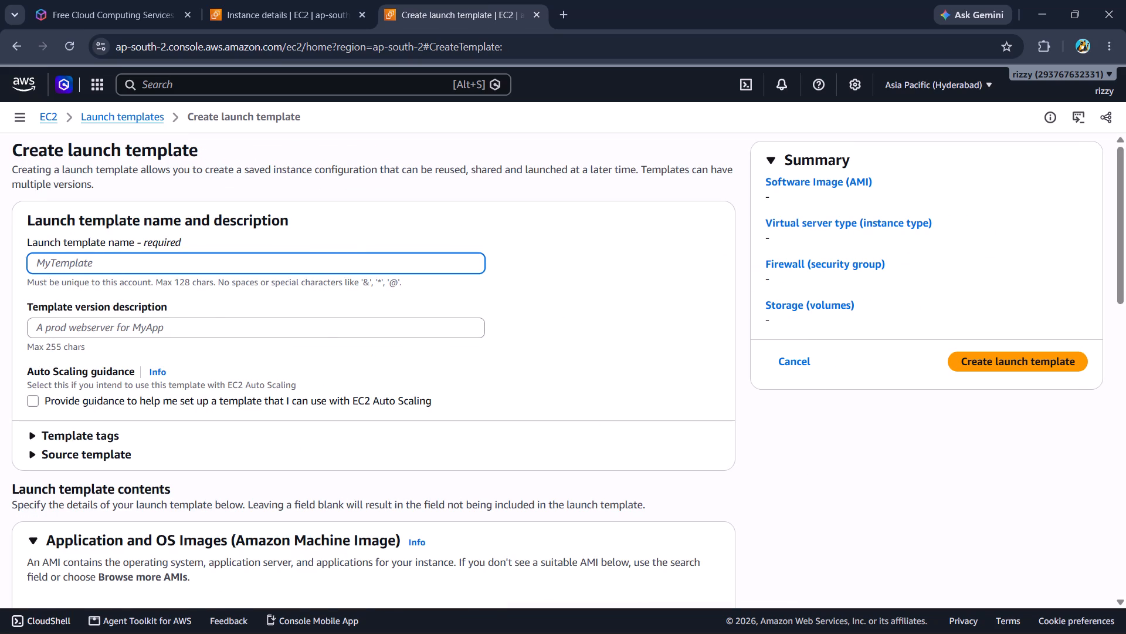
click(335, 271)
text(Bolt)
key(BackSpace)
key(BackSpace)
key(BackSpace)
key(BackSpace)
text(bolt-templatet)
key(BackSpace)
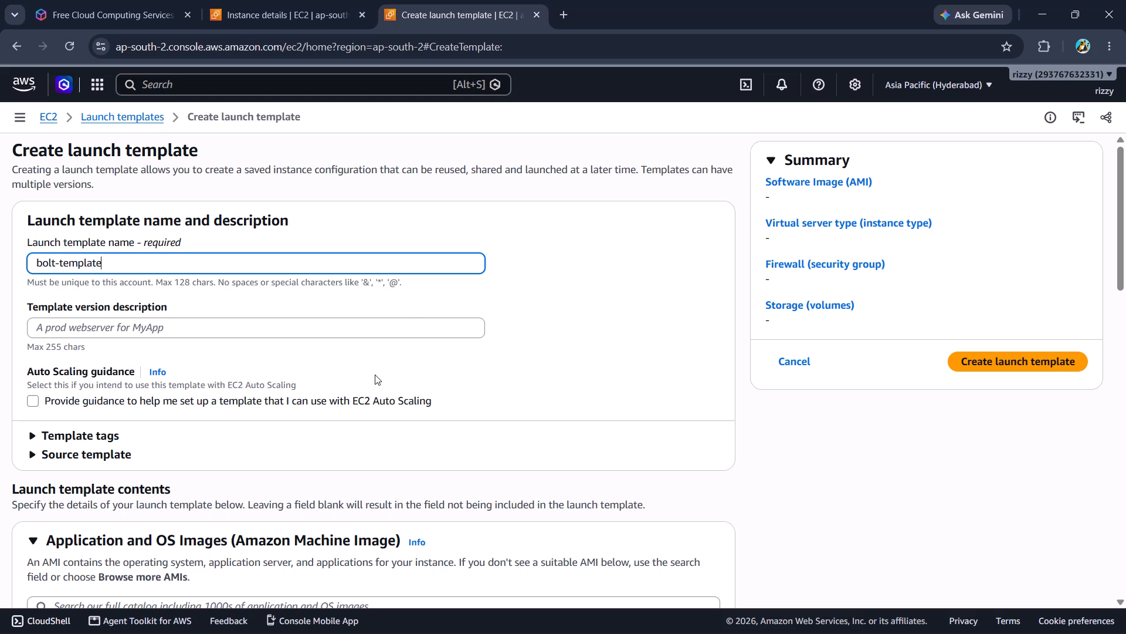
click(428, 304)
click(338, 318)
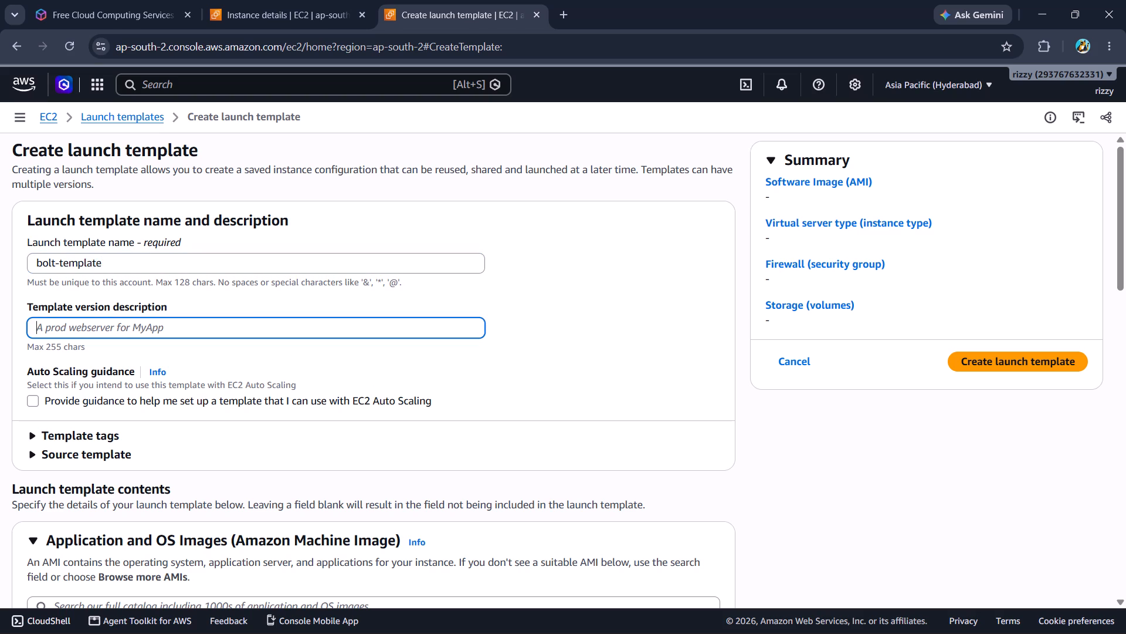
click(293, 318)
scroll(293, 318, up, 1)
click(206, 328)
Check the account's own AMI list in the other EC2 browser tab and return to the launch template form.
click(321, 0)
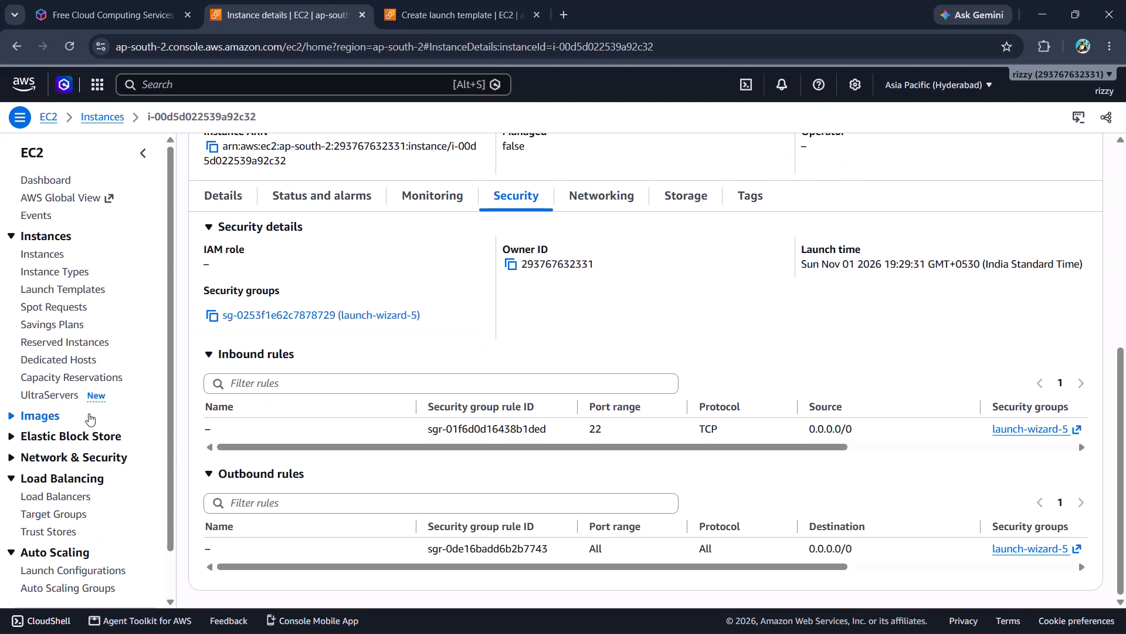
scroll(100, 254, up, 2)
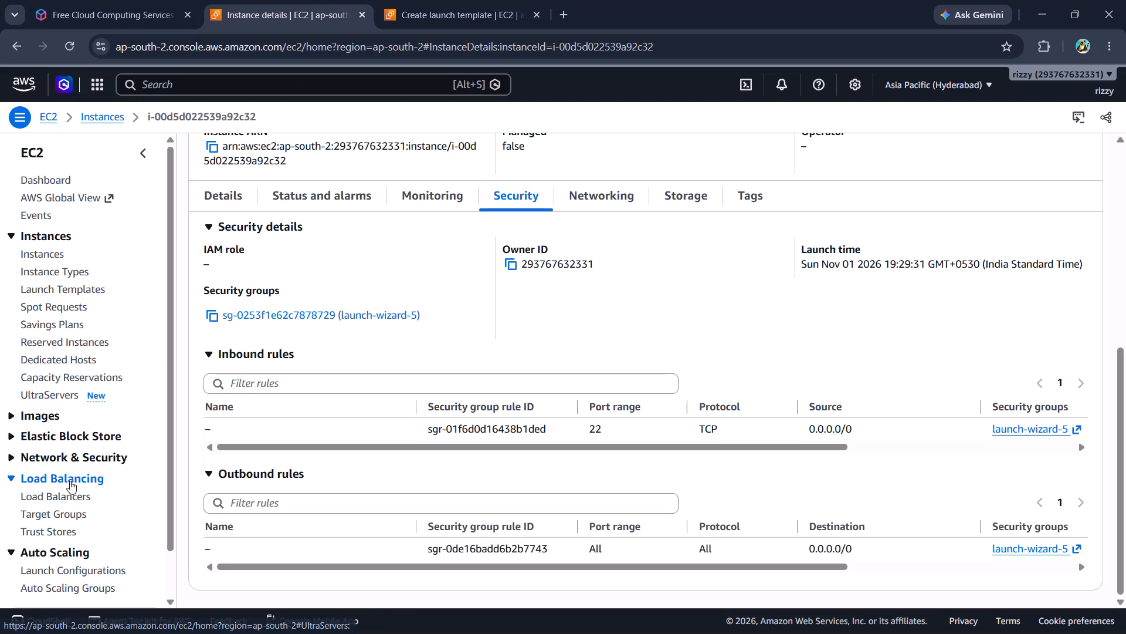
scroll(68, 486, down, 1)
scroll(55, 196, up, 4)
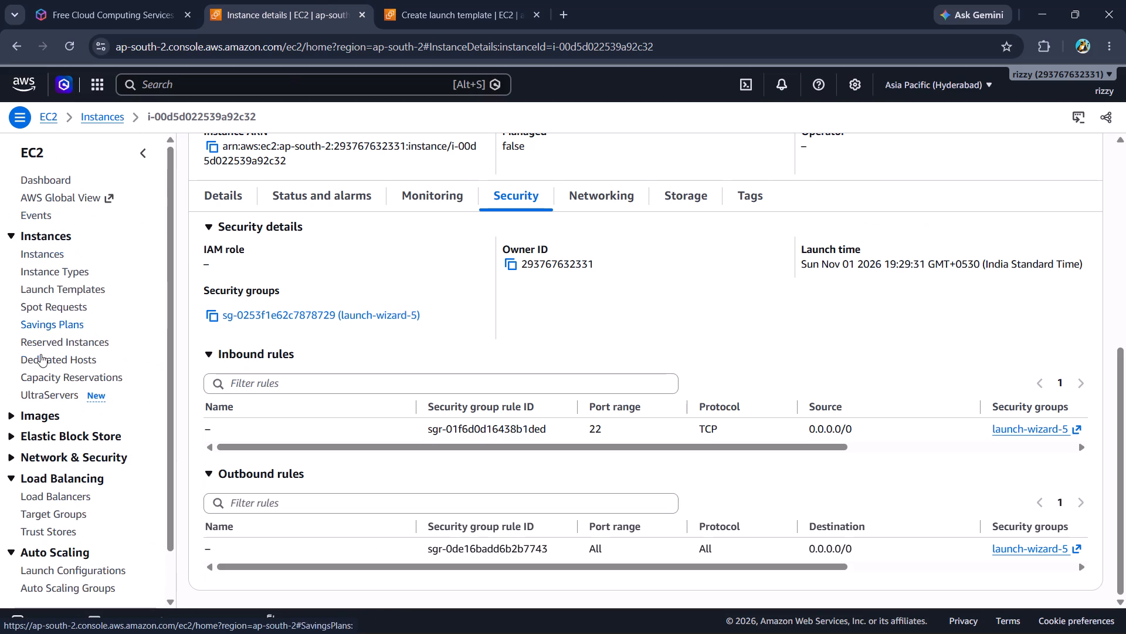
click(45, 418)
click(38, 440)
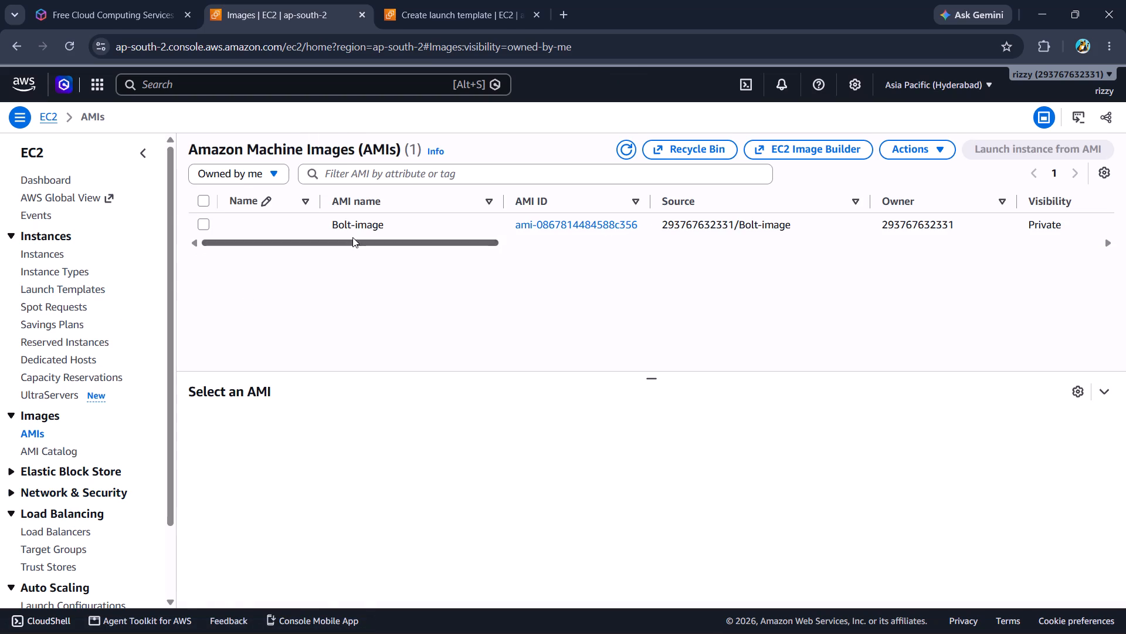
click(489, 0)
Review the launch template form as far as the Application and OS Images section.
scroll(340, 369, down, 1)
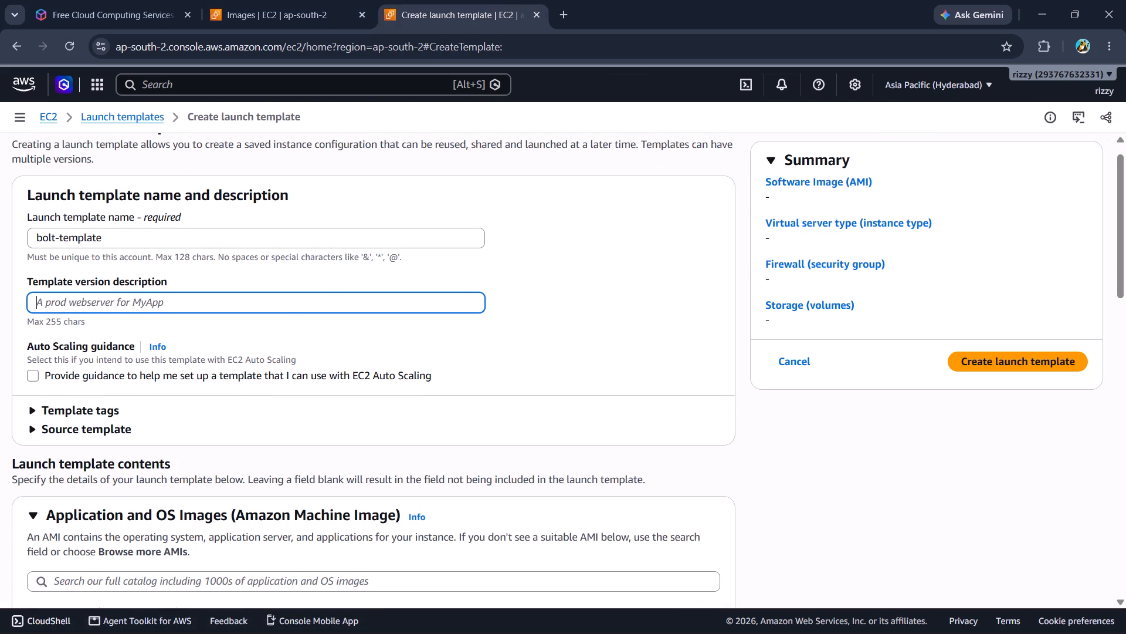
scroll(340, 300, down, 1)
click(268, 305)
scroll(268, 305, down, 1)
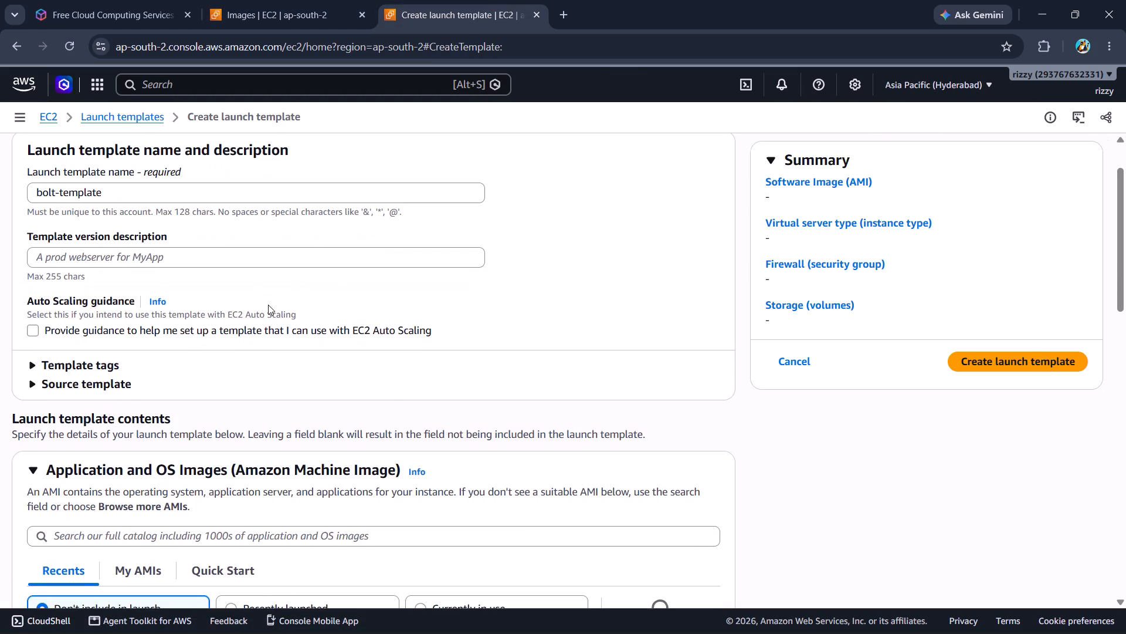
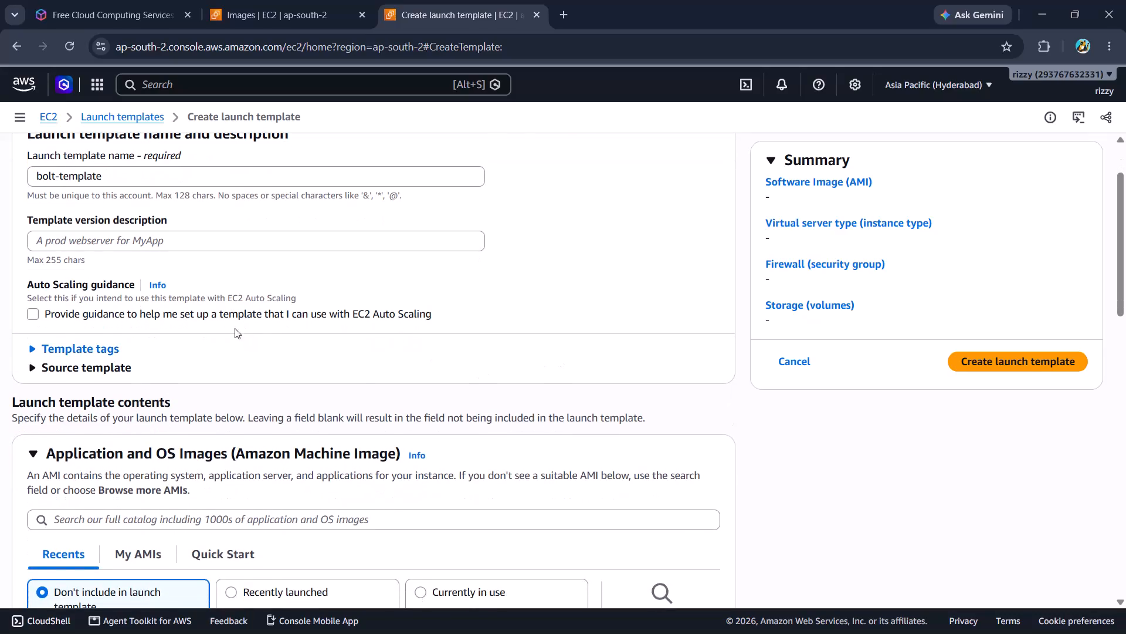
Base the launch template on the account's own AMI Bolt-image in the Application and OS Images section.
scroll(201, 416, down, 2)
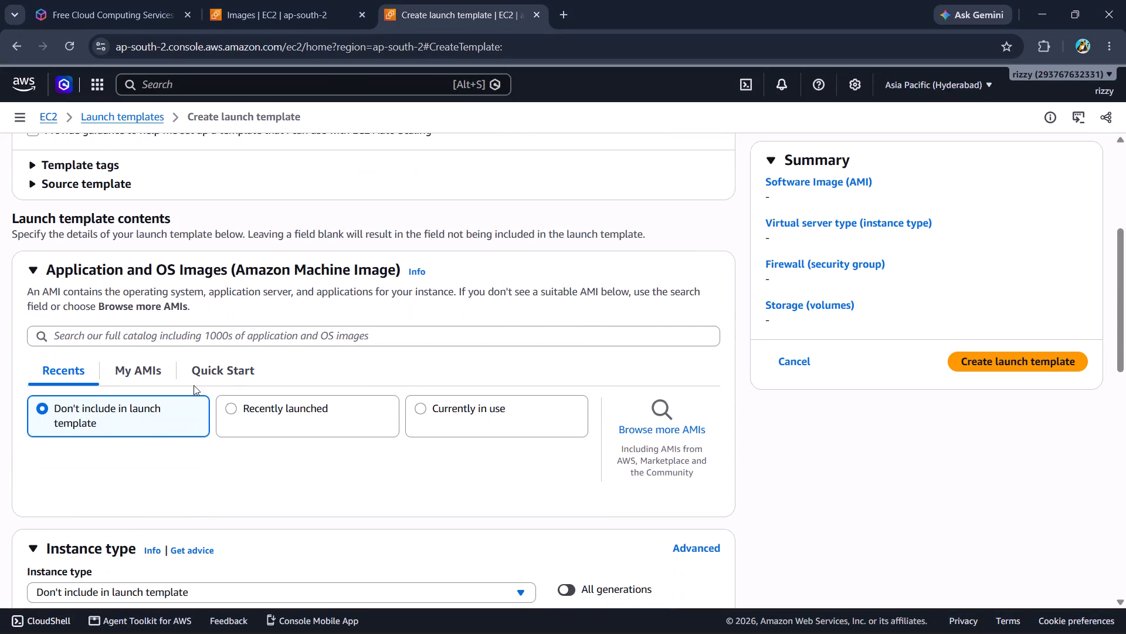
click(147, 369)
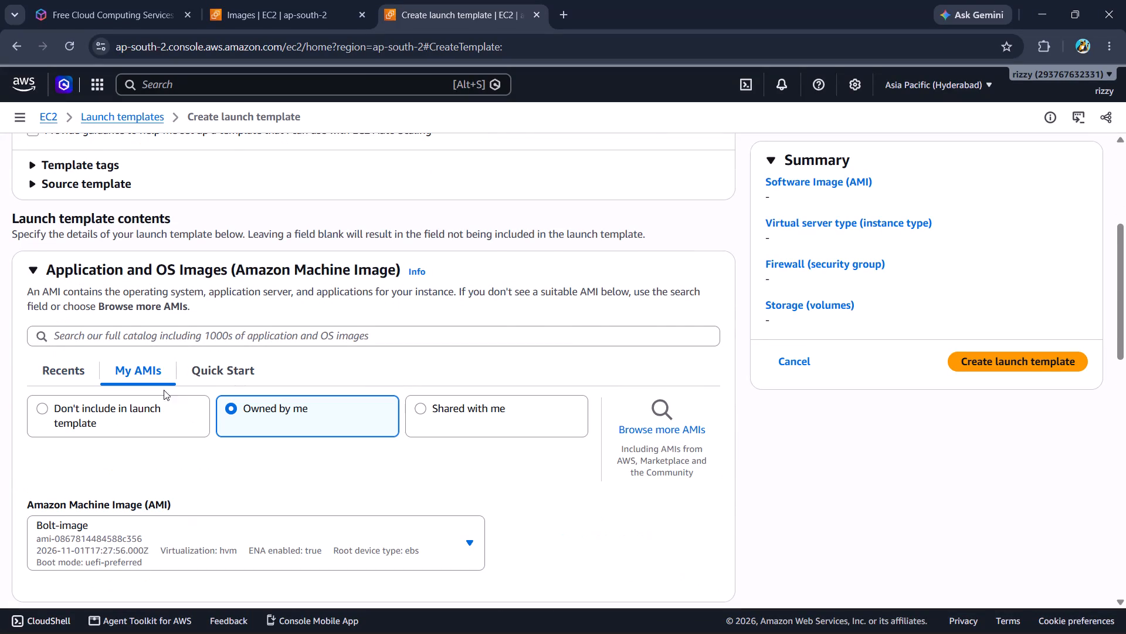
scroll(196, 545, down, 1)
click(250, 545)
scroll(292, 539, down, 1)
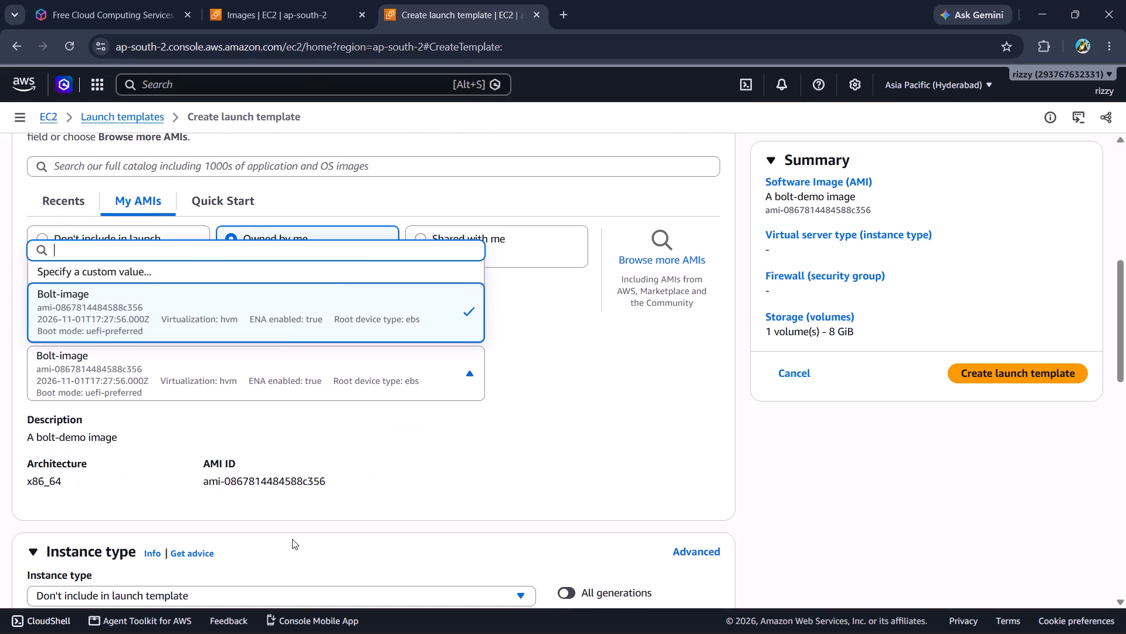
click(553, 437)
Recheck the available choices for the Amazon Machine Image and keep Bolt-image selected.
scroll(553, 437, down, 1)
scroll(472, 274, up, 1)
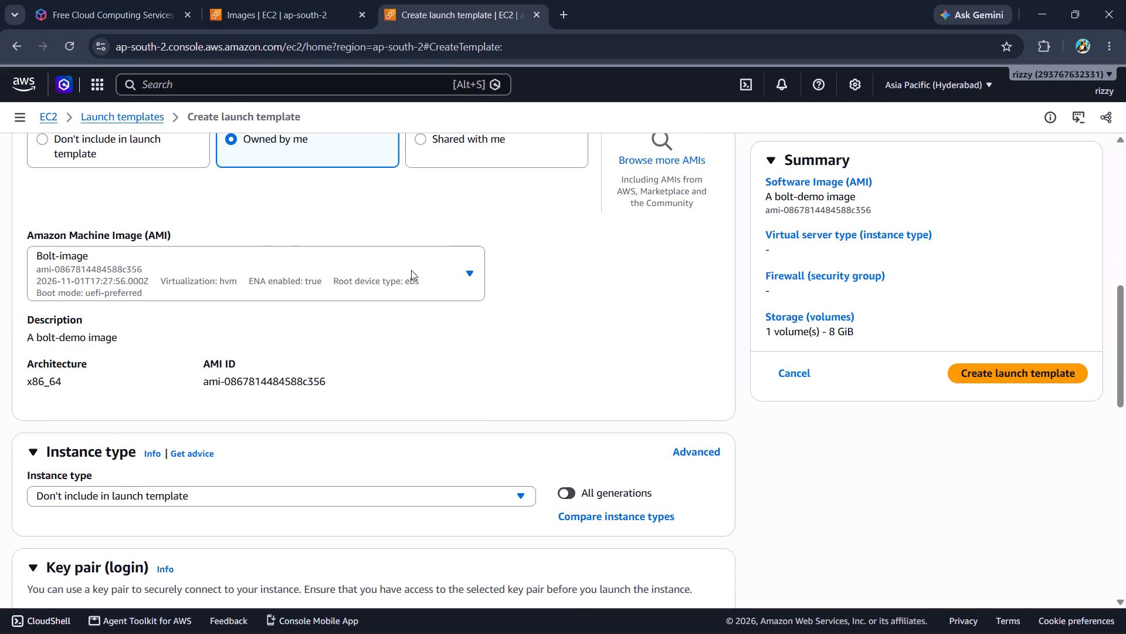
click(465, 268)
click(465, 268)
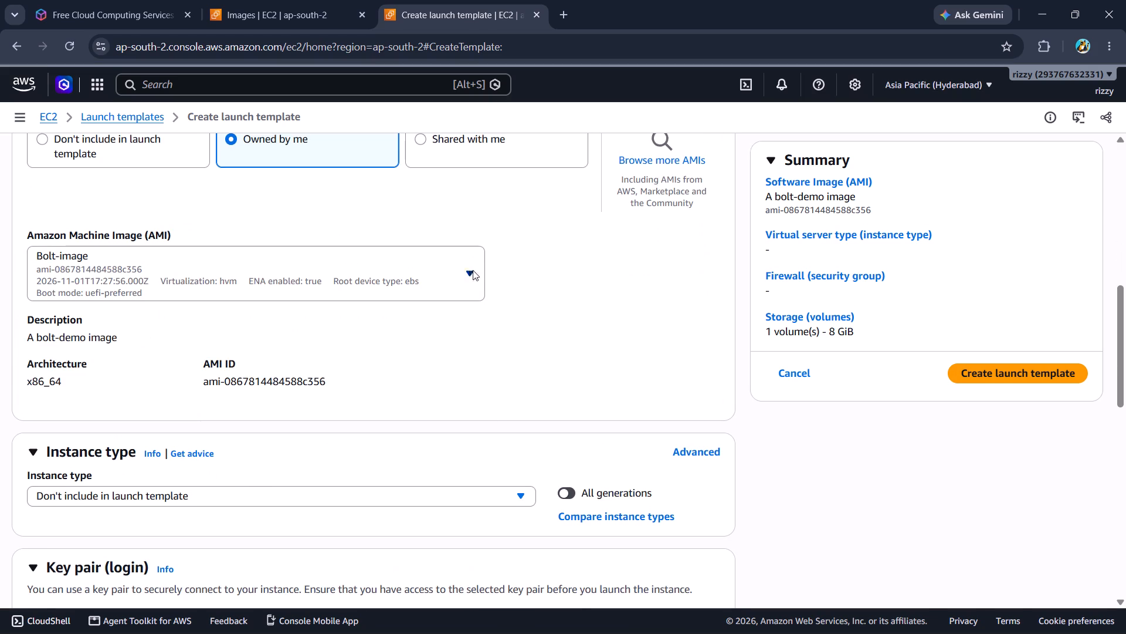
click(534, 334)
scroll(534, 334, down, 1)
click(354, 158)
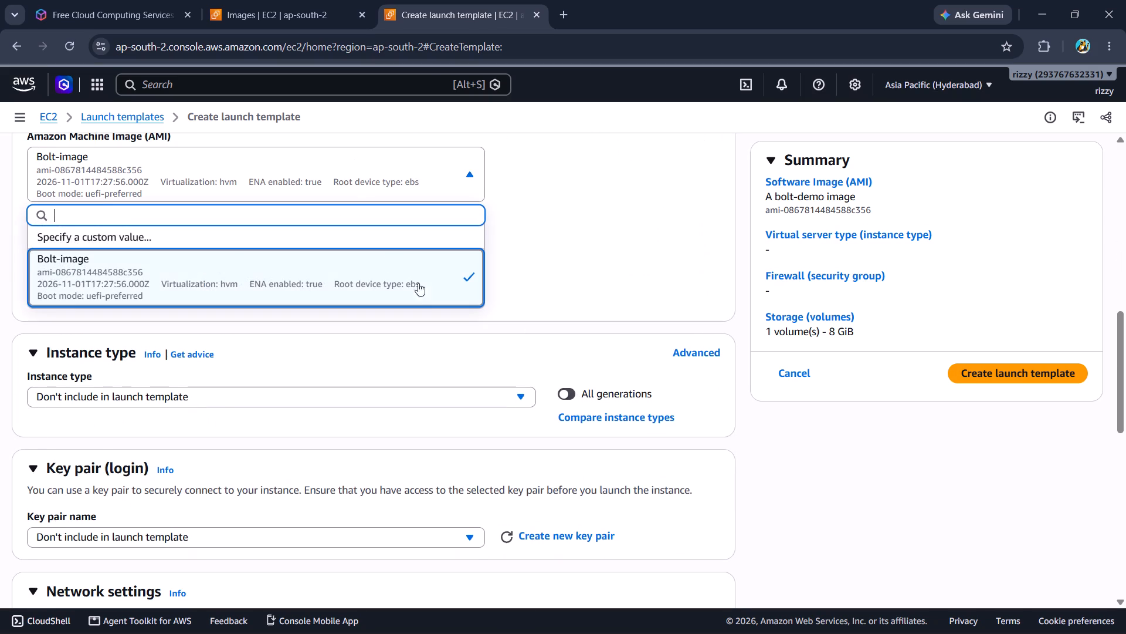
click(424, 288)
click(645, 238)
scroll(645, 238, down, 1)
scroll(565, 177, up, 1)
click(473, 173)
click(473, 173)
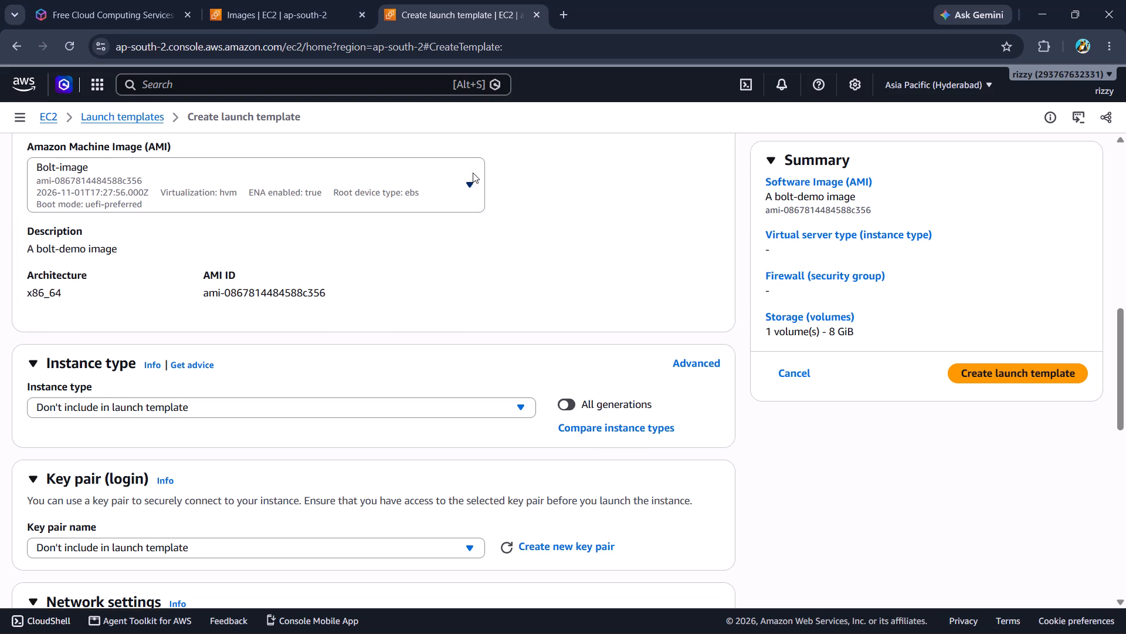
Review the launch template form from the name and description section through the AMI, instance type, key pair and network settings.
scroll(543, 240, up, 2)
scroll(412, 241, up, 2)
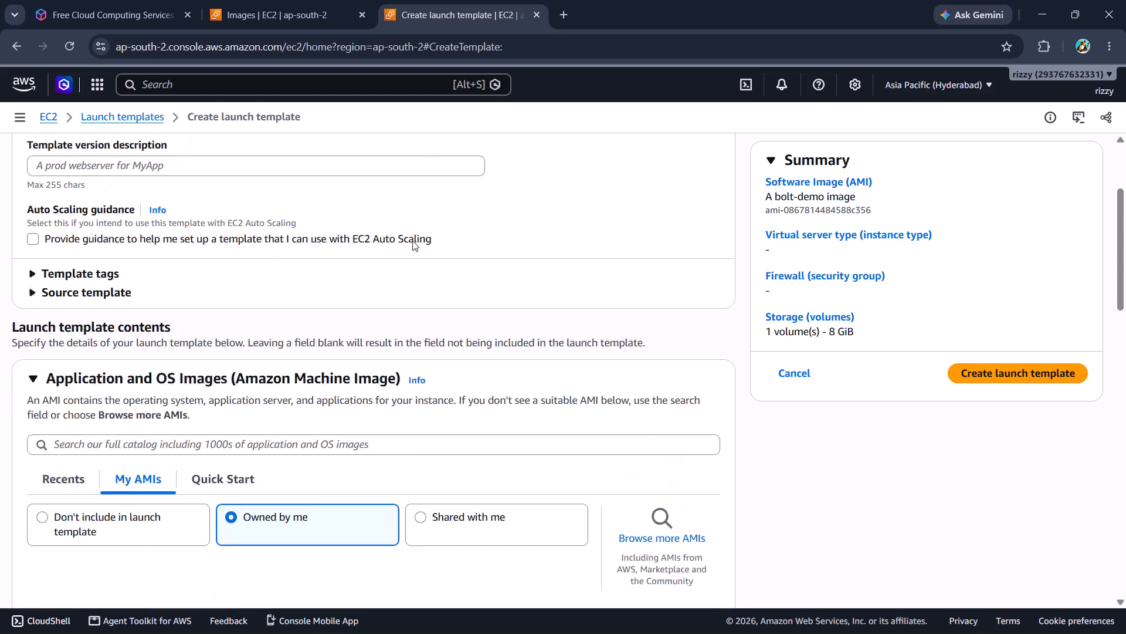
scroll(412, 241, up, 2)
scroll(299, 417, down, 1)
scroll(328, 205, up, 1)
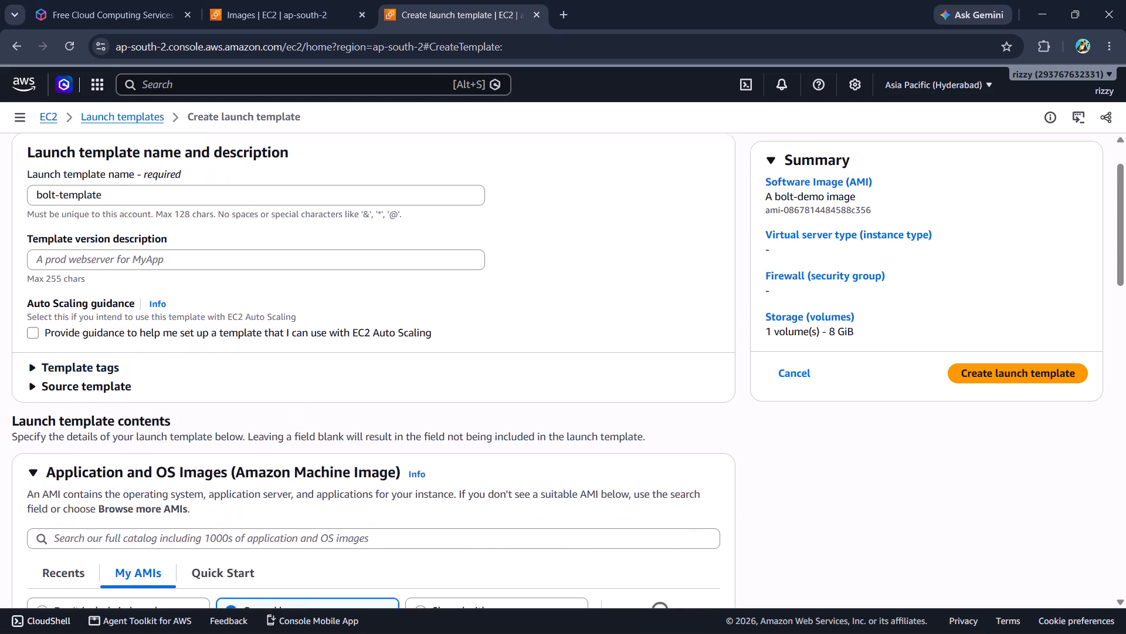
scroll(328, 205, up, 1)
scroll(191, 481, down, 3)
scroll(308, 478, down, 1)
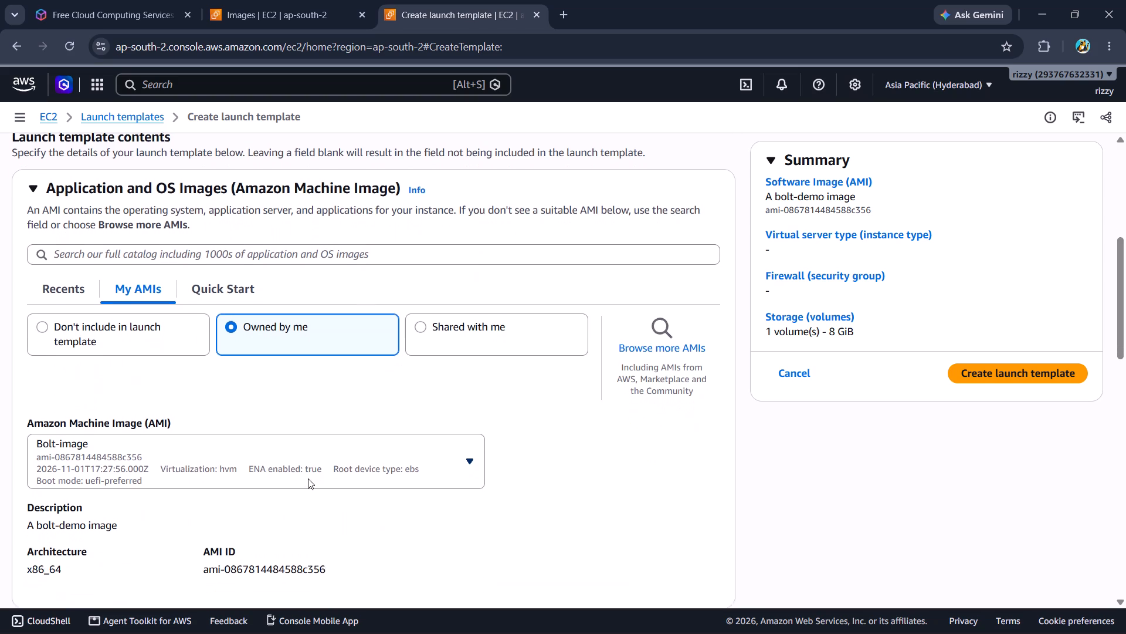
scroll(387, 460, down, 2)
scroll(317, 354, down, 1)
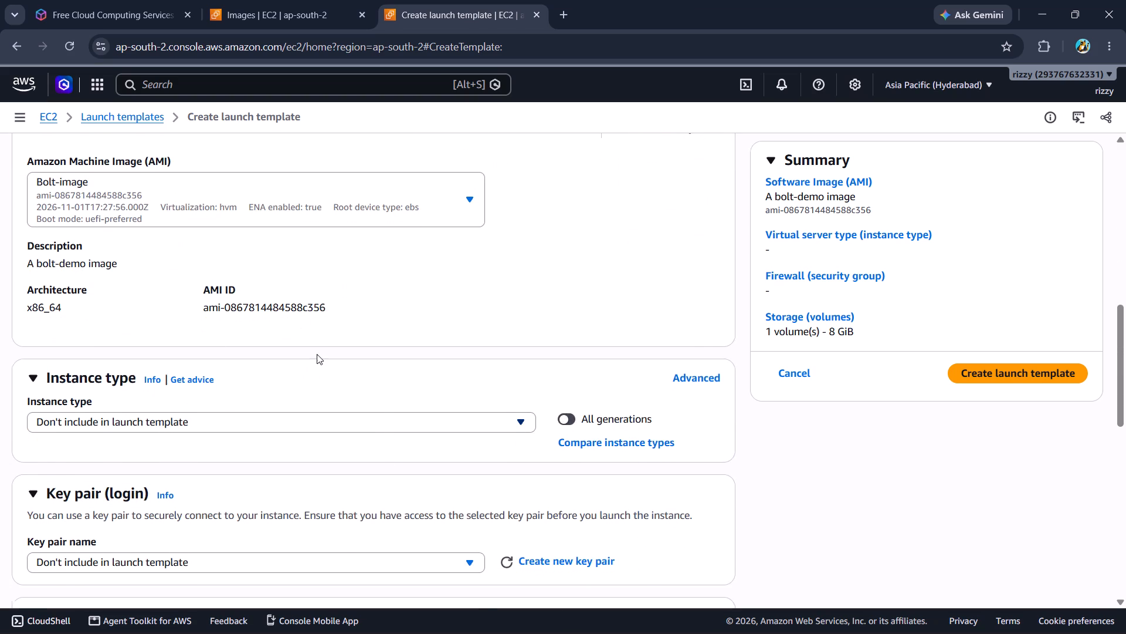
scroll(317, 354, down, 2)
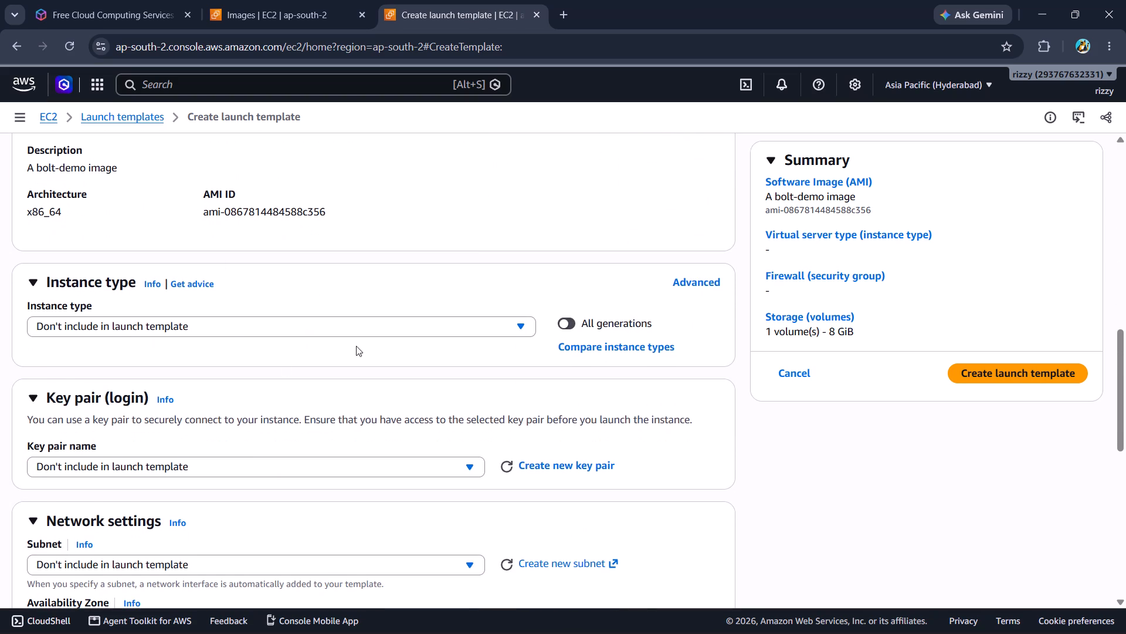
scroll(357, 353, down, 2)
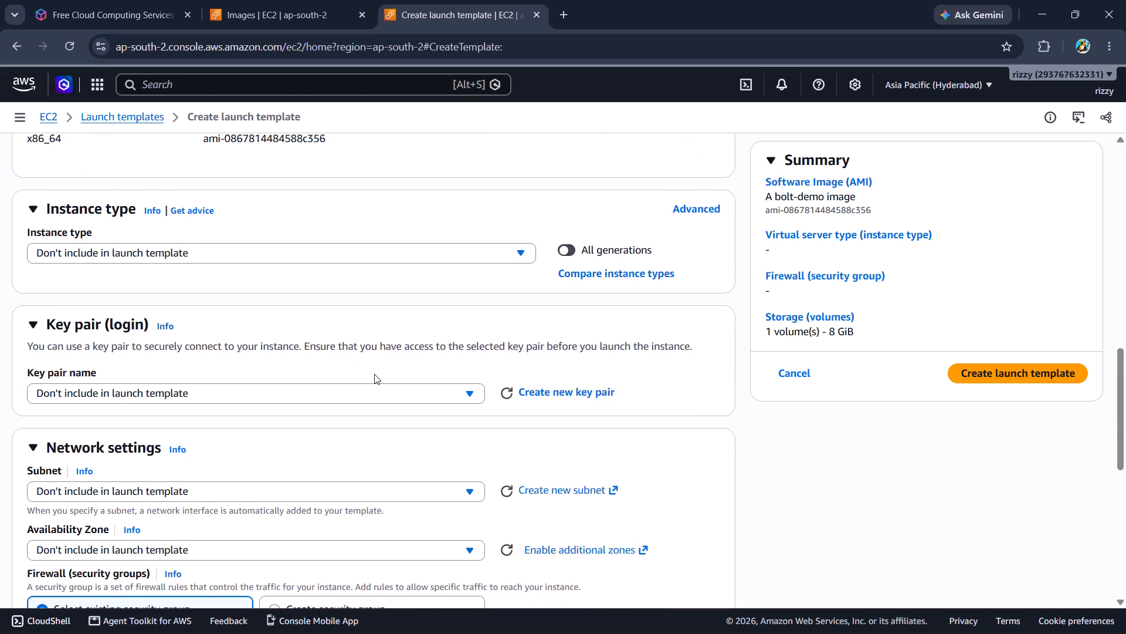
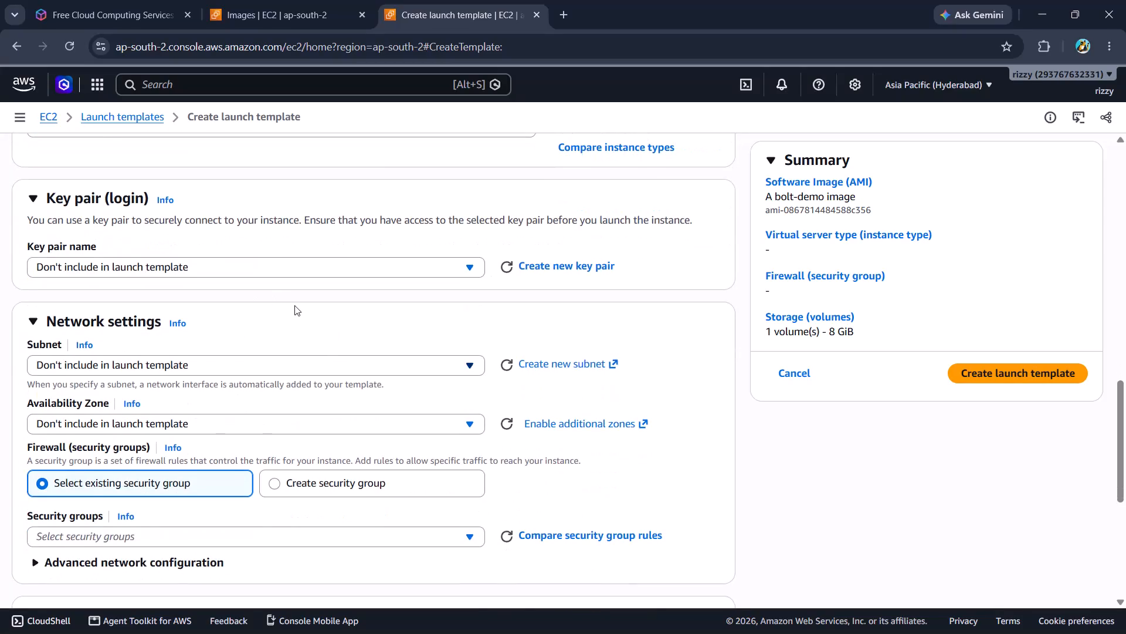
Set the launch template's instance type to t3.medium.
scroll(294, 305, up, 1)
scroll(238, 252, up, 1)
click(267, 390)
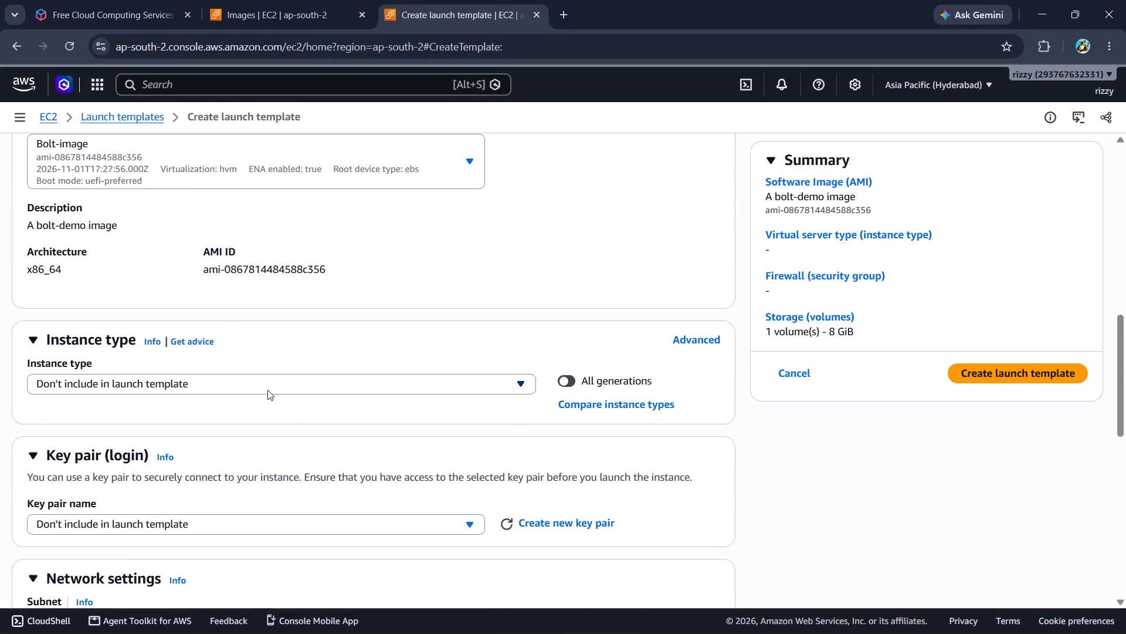
scroll(304, 321, down, 1)
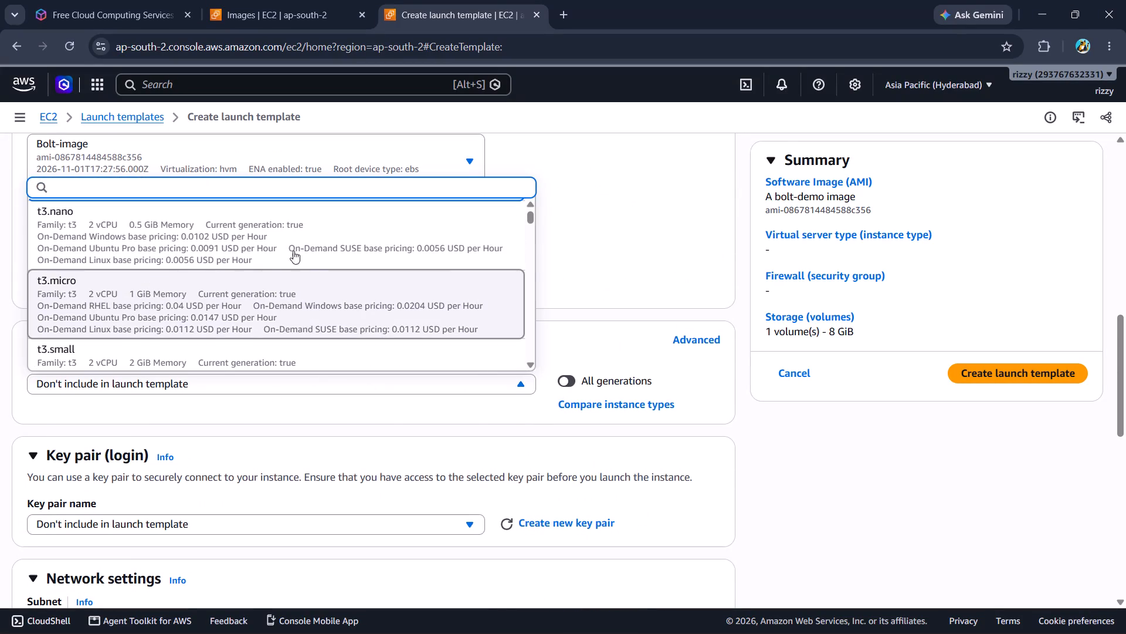
scroll(311, 321, down, 2)
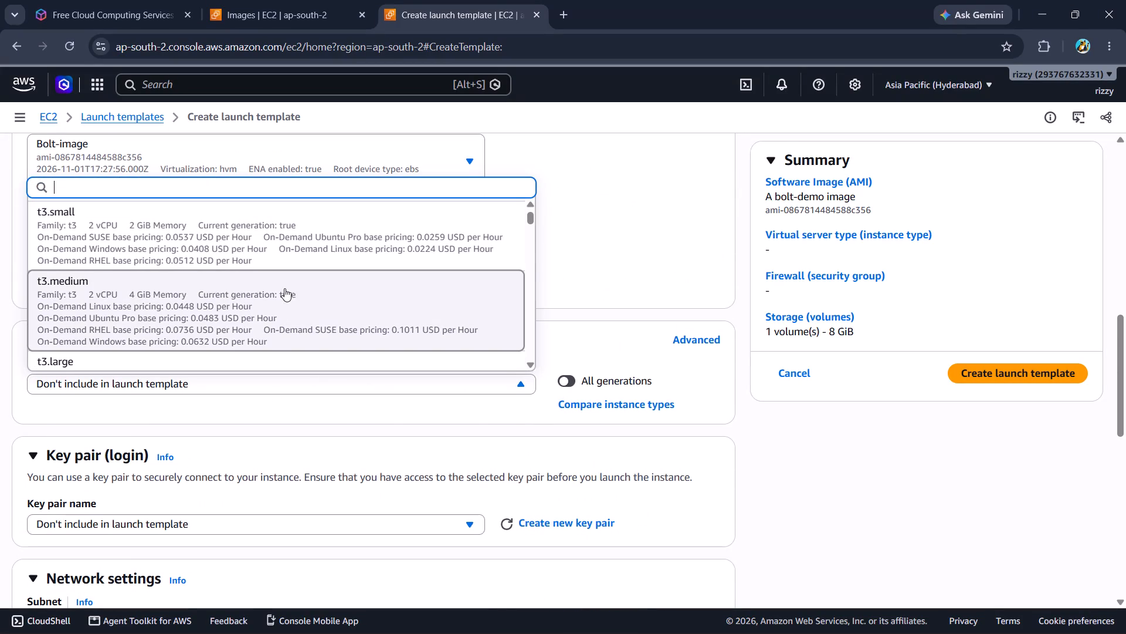
click(323, 320)
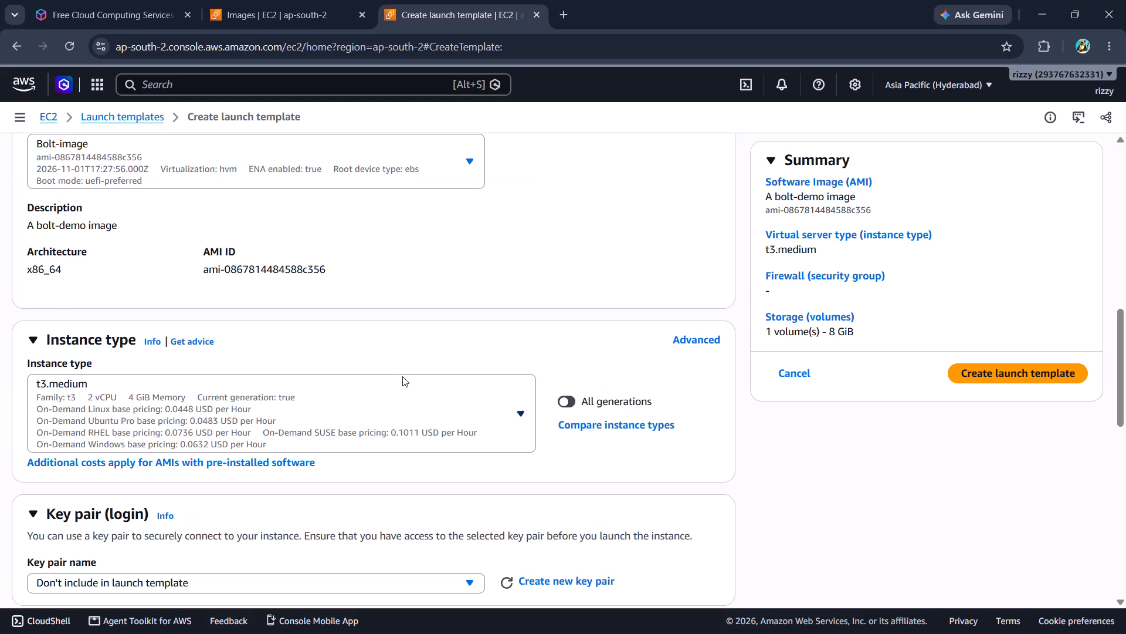
Open the available key pair choices for the launch template's login settings.
scroll(430, 342, down, 1)
scroll(414, 458, down, 1)
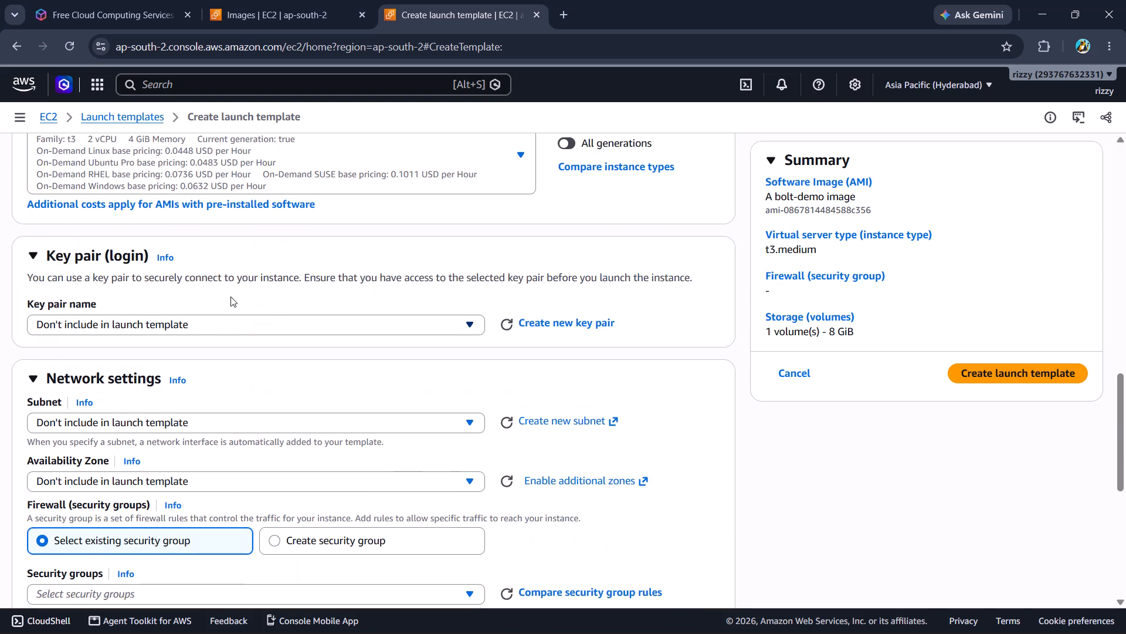
click(227, 335)
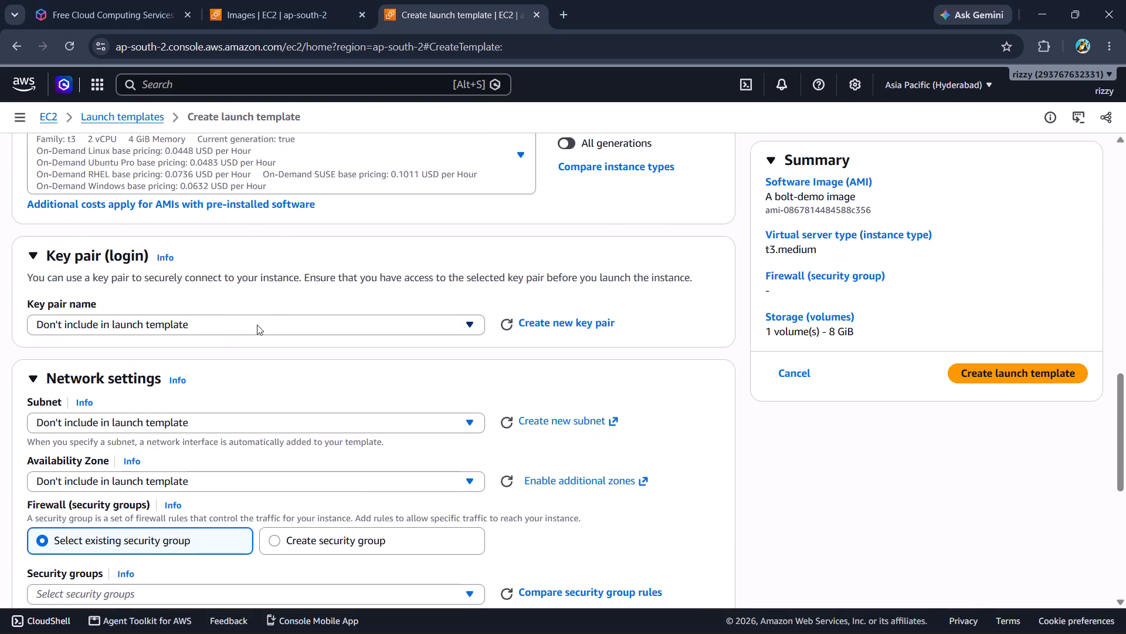
click(257, 325)
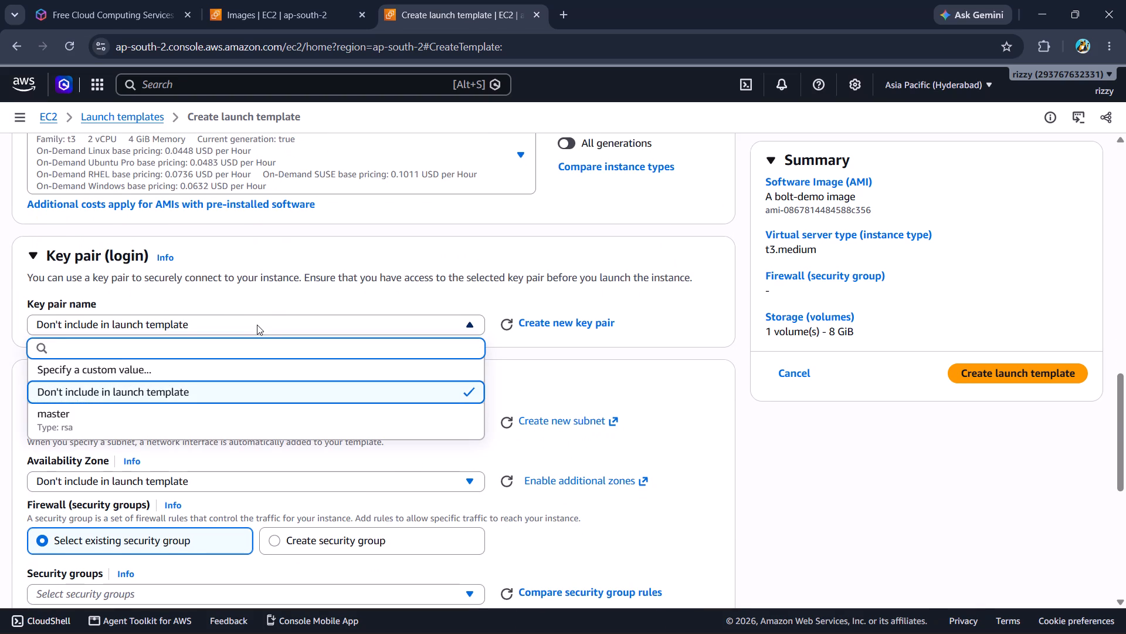
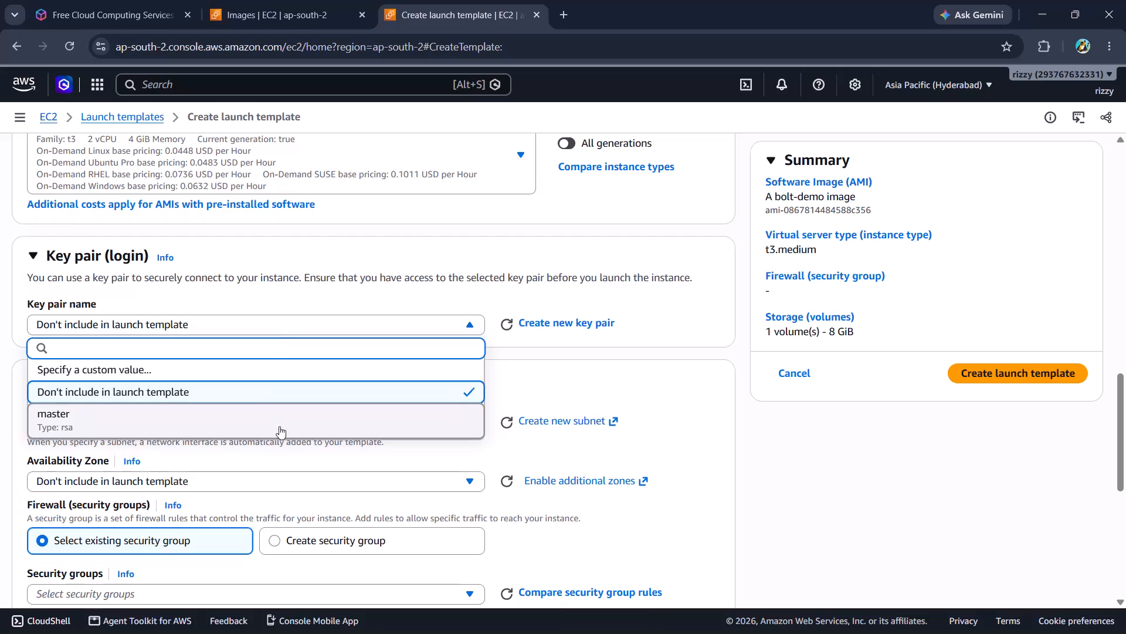
Choose the existing master RSA key pair for the launch template's login.
click(281, 430)
scroll(341, 358, down, 1)
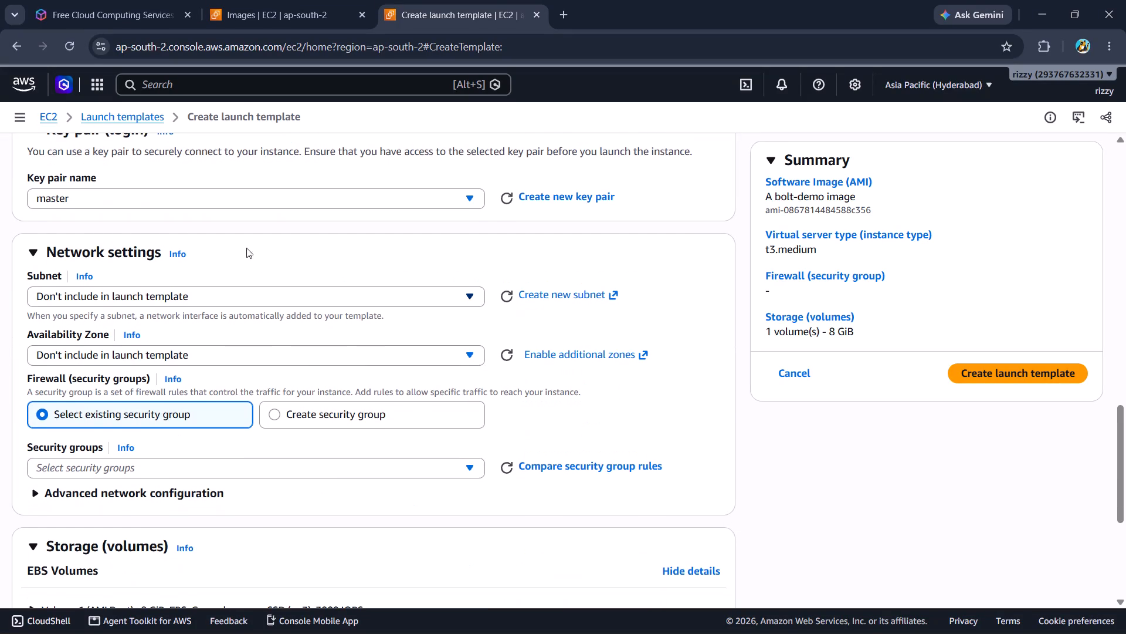
scroll(342, 343, down, 1)
scroll(299, 306, down, 1)
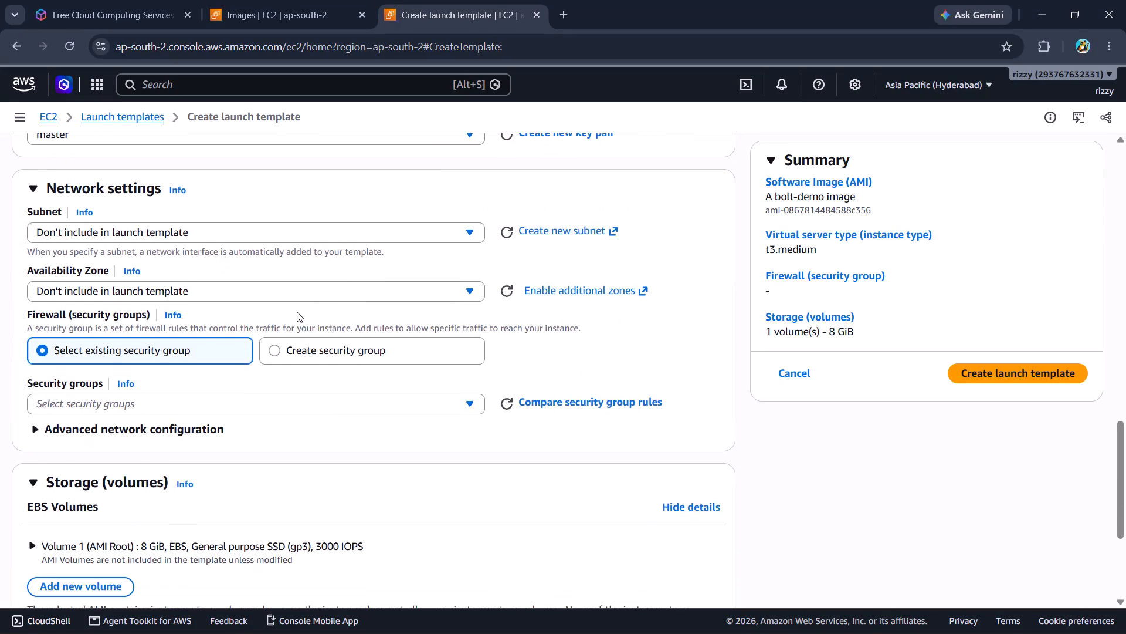
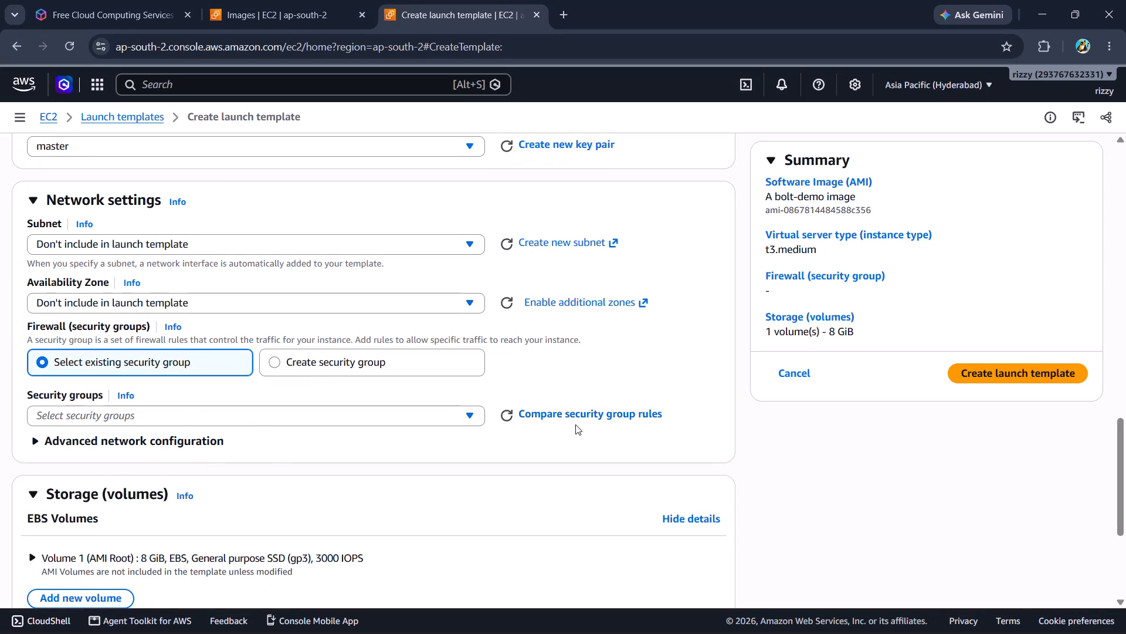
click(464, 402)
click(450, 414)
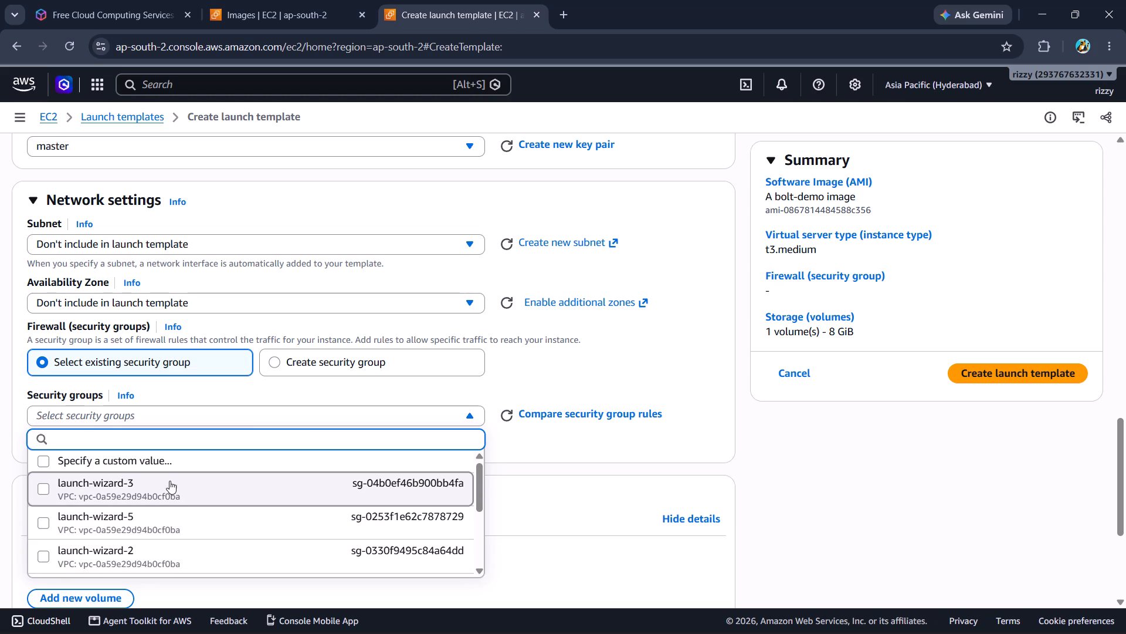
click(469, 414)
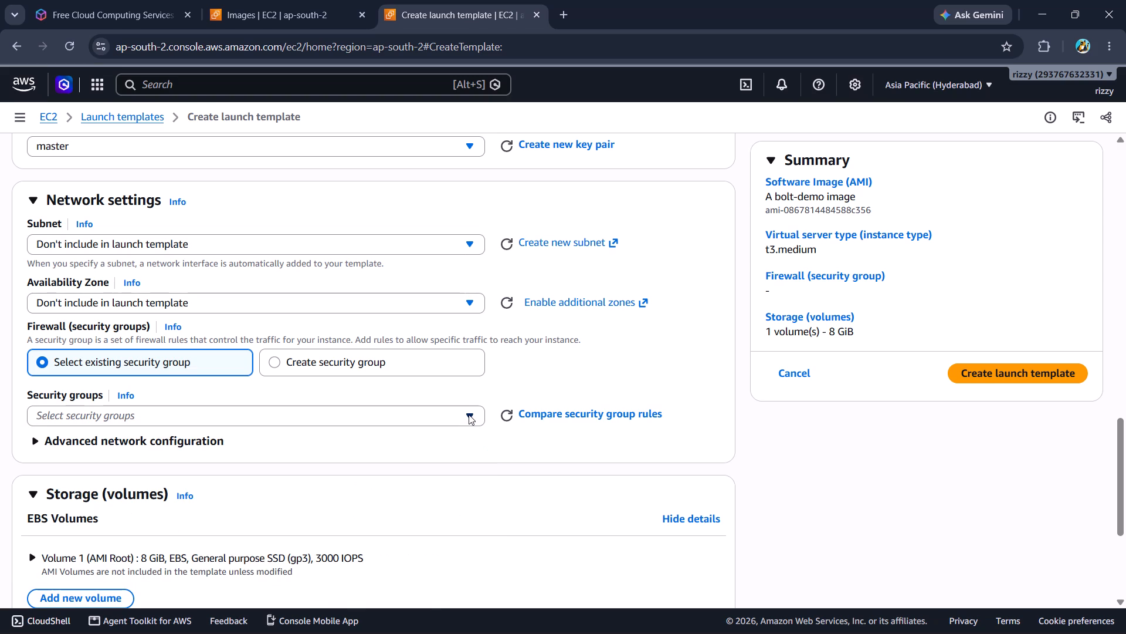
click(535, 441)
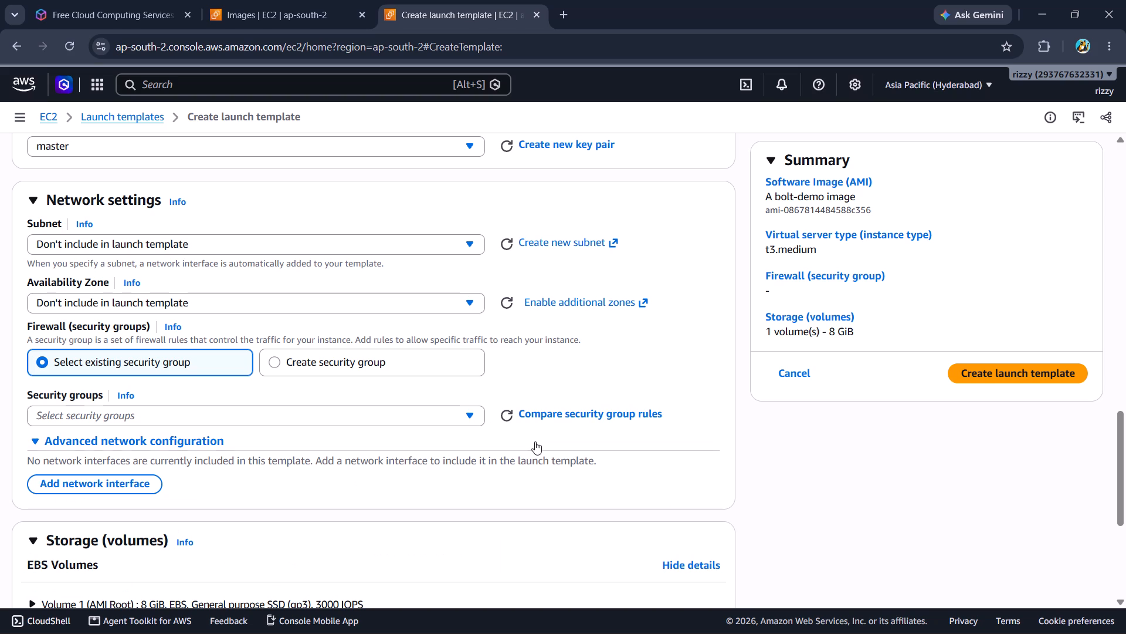
Bring up the list of running EC2 instances alongside the launch template draft and look over the Bolt instance's entry.
click(280, 0)
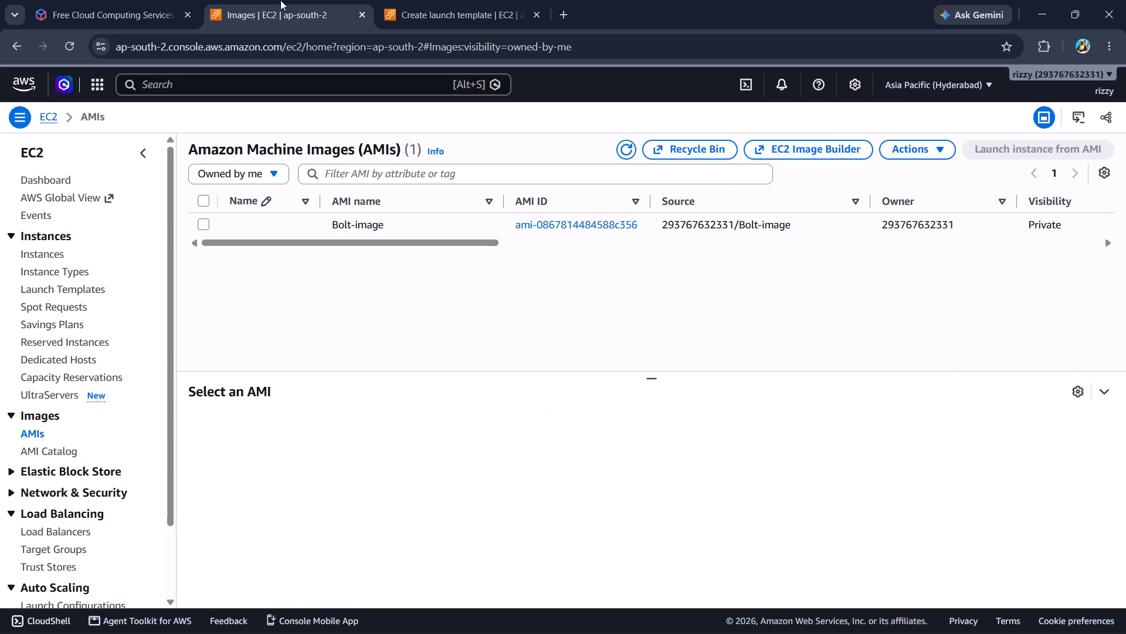
scroll(85, 277, up, 4)
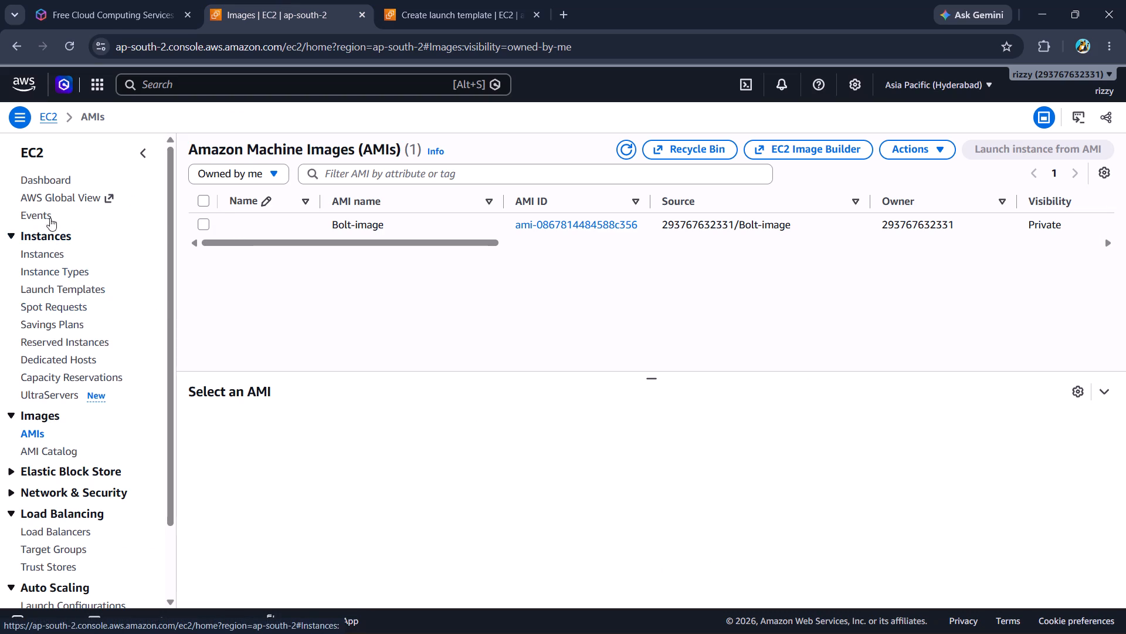
click(53, 178)
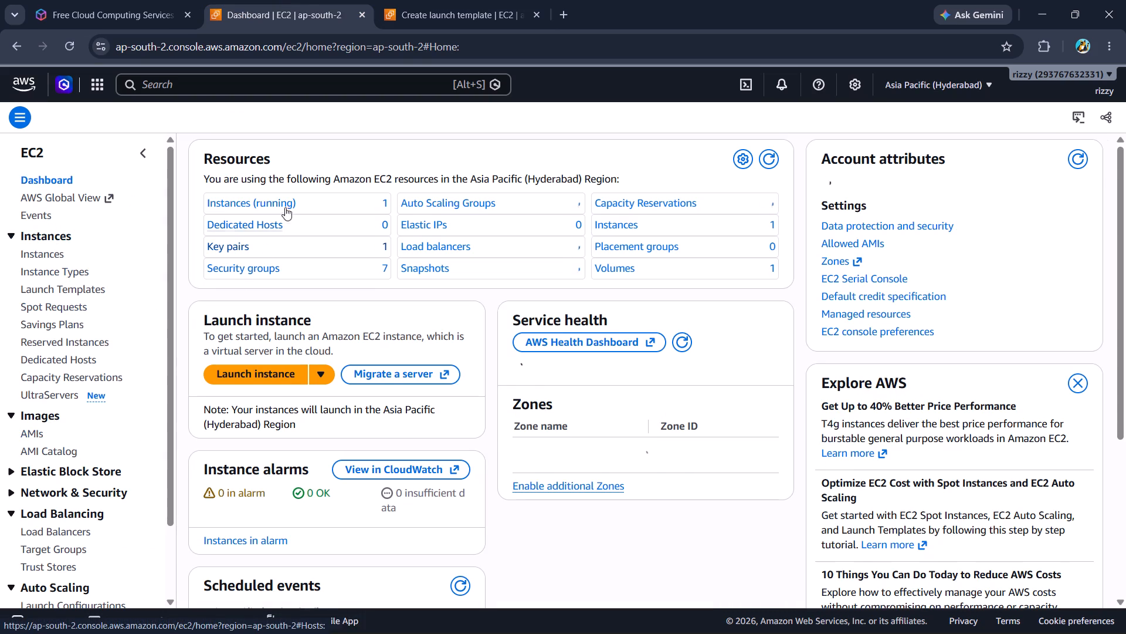
click(281, 209)
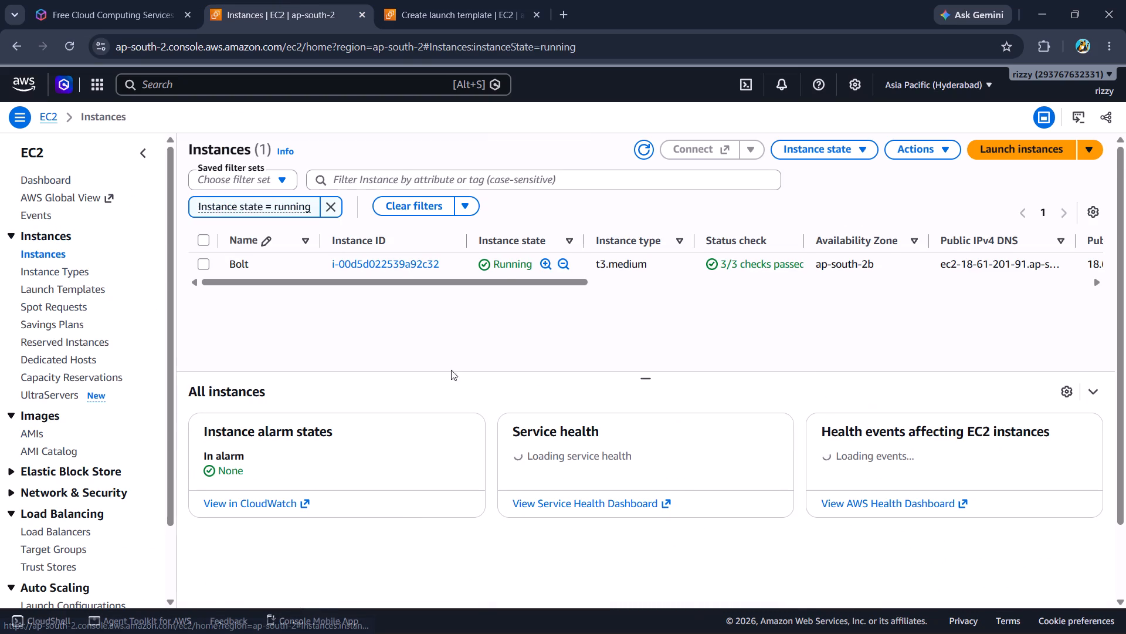
scroll(607, 248, left, 3)
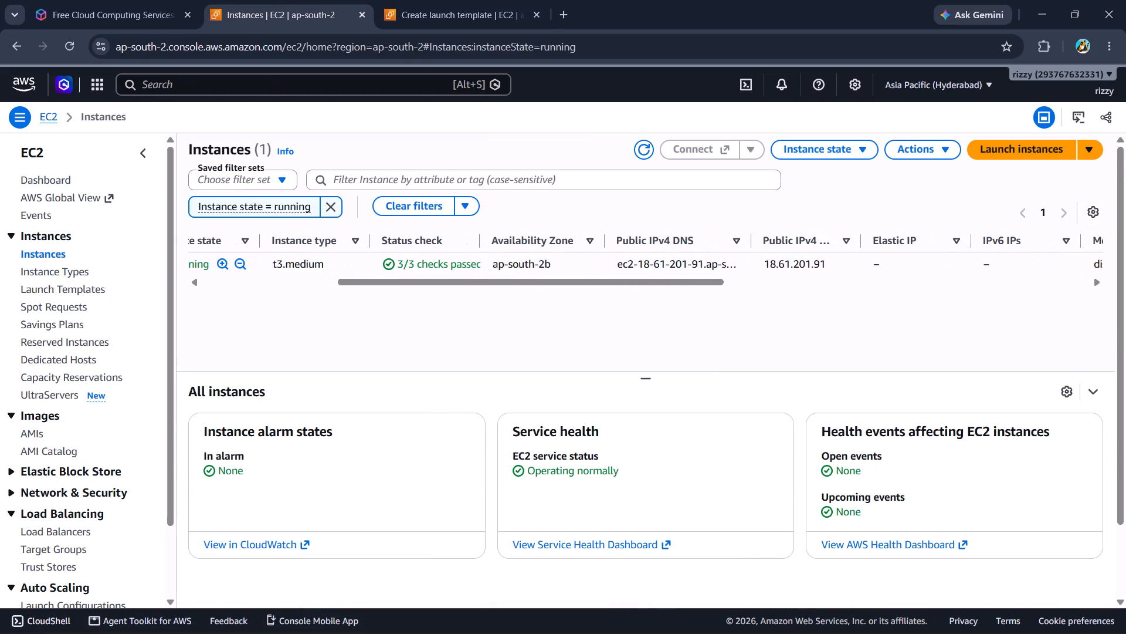
scroll(550, 440, right, 1)
scroll(541, 373, up, 2)
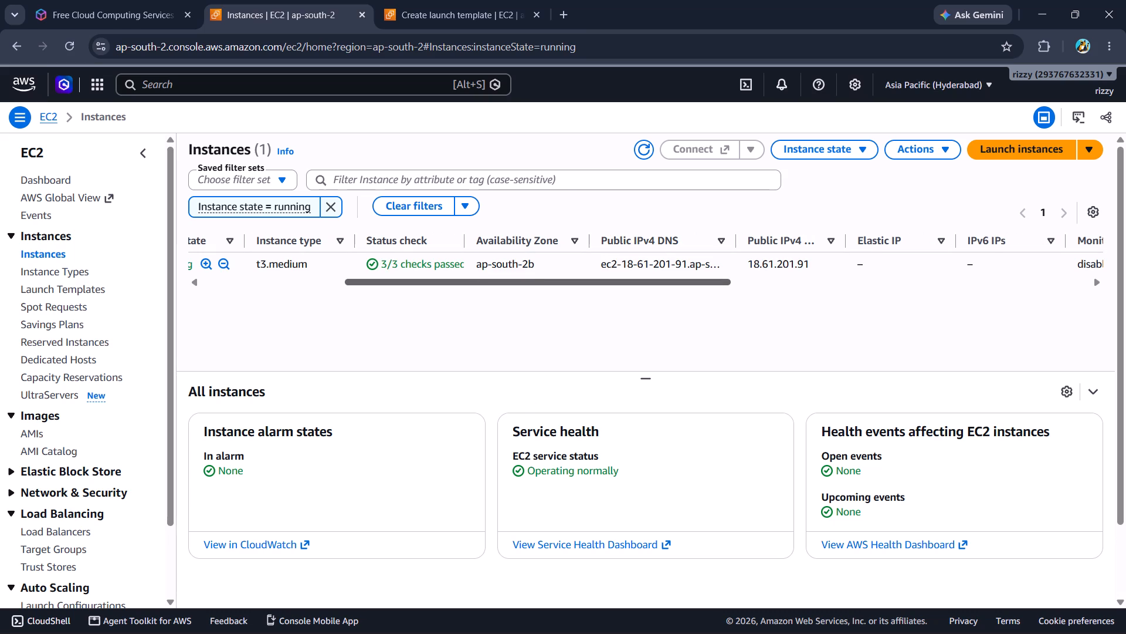
scroll(528, 268, right, 2)
Examine the Bolt instance's security details, including its assigned security group and the inbound and outbound rules.
click(202, 266)
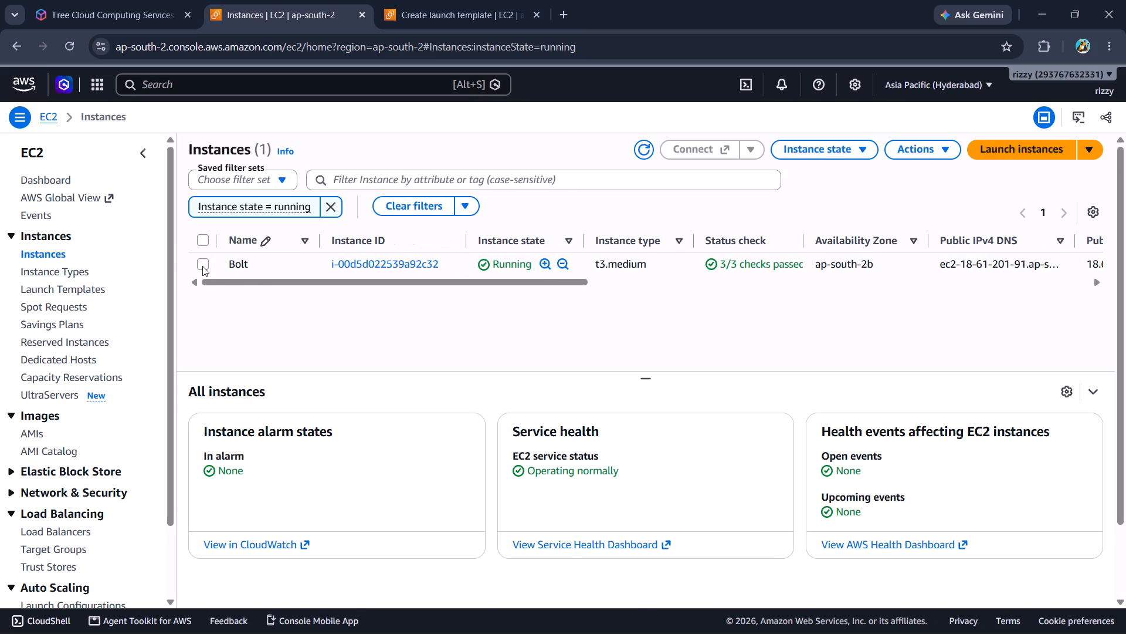
click(506, 420)
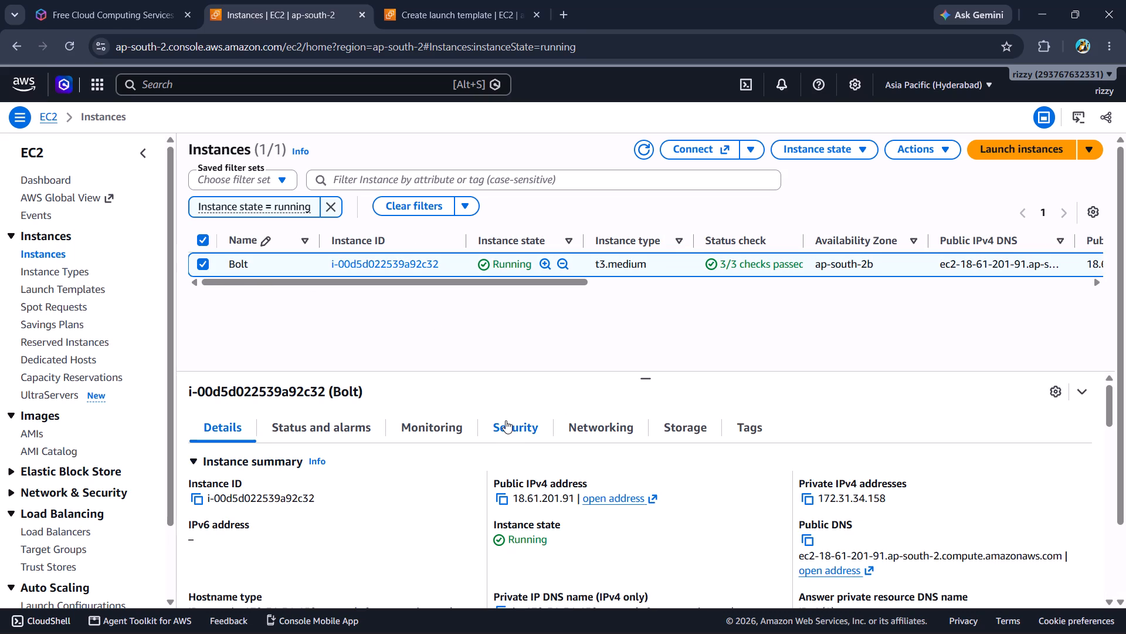
scroll(558, 512, down, 2)
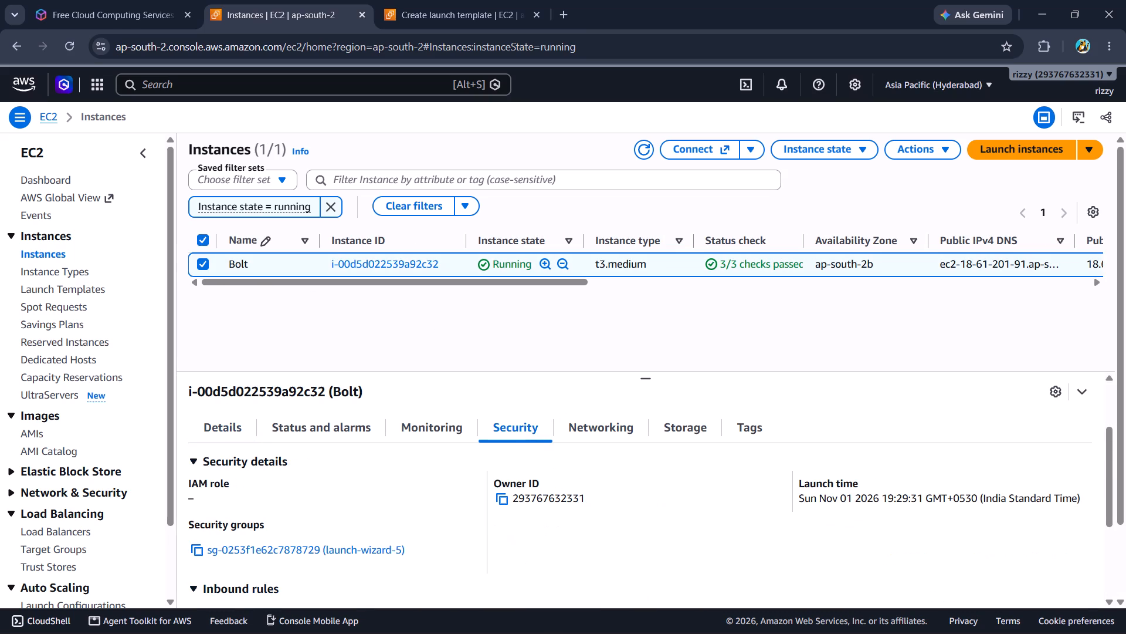
scroll(555, 523, down, 2)
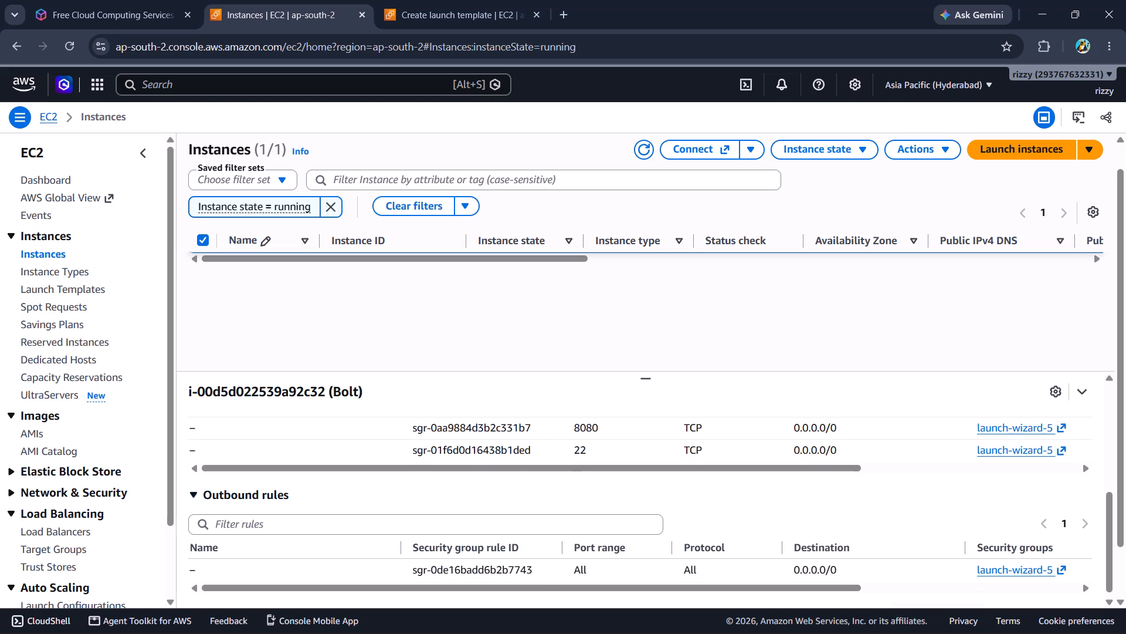
scroll(725, 475, down, 1)
scroll(969, 431, up, 1)
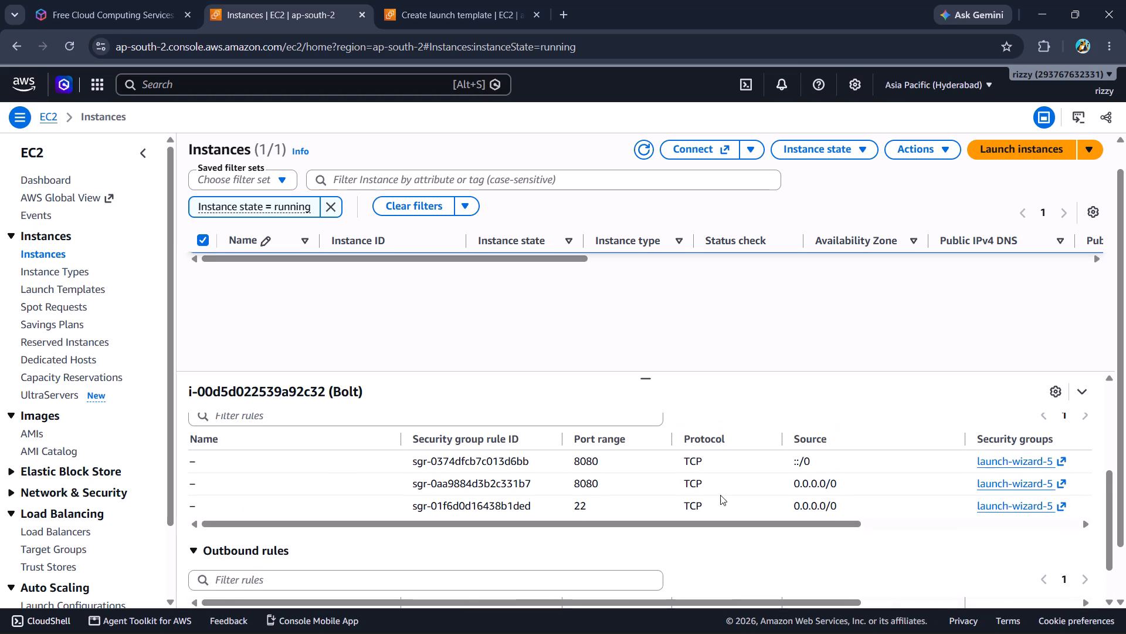
scroll(839, 479, up, 1)
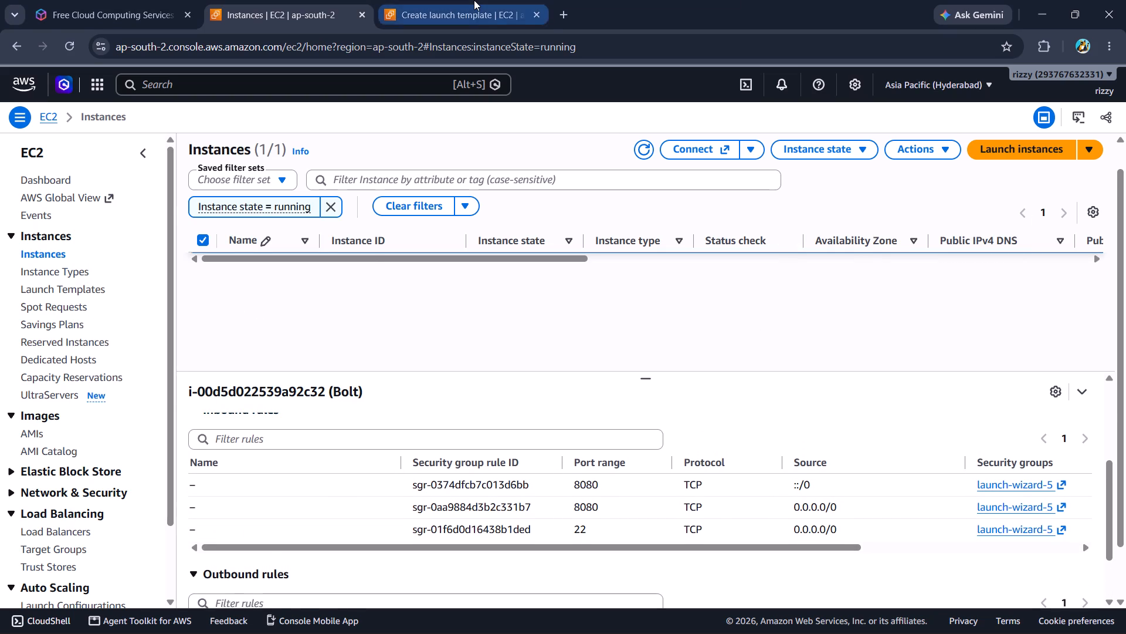
Assign the existing launch-wizard-5 security group to the launch template's network settings.
click(474, 0)
click(443, 410)
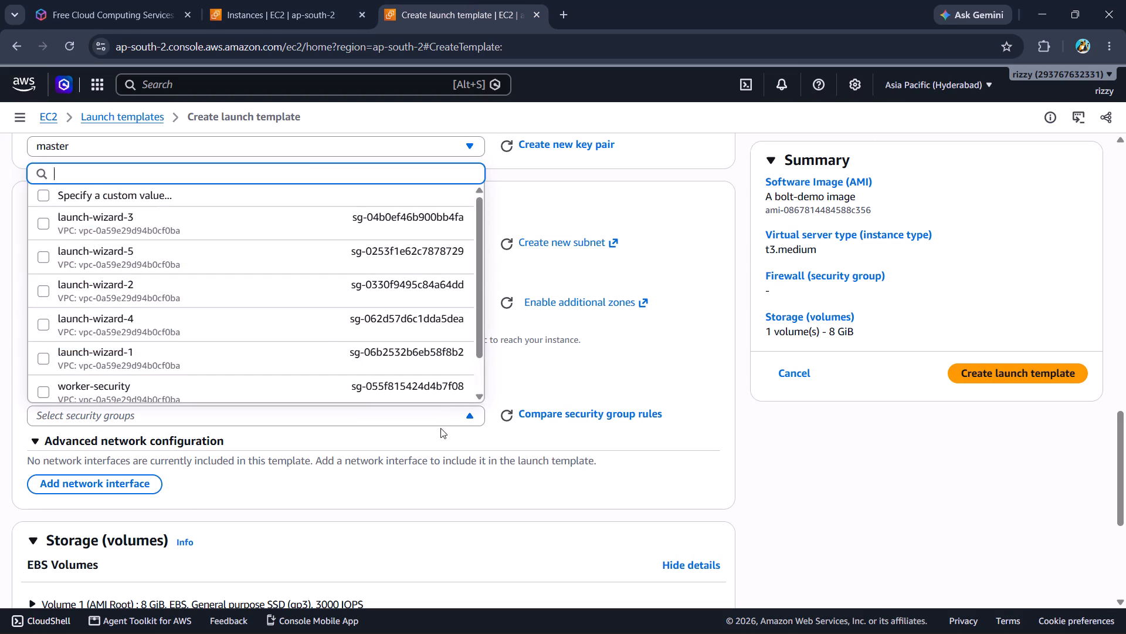
scroll(223, 242, up, 1)
scroll(176, 304, down, 1)
scroll(162, 393, up, 1)
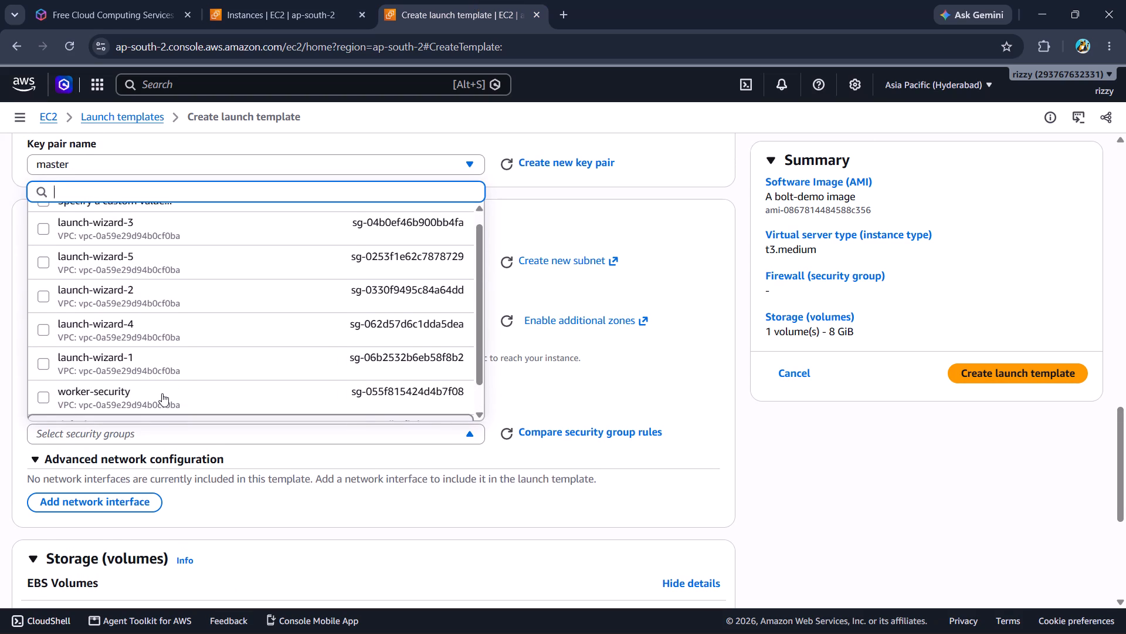
scroll(162, 393, up, 1)
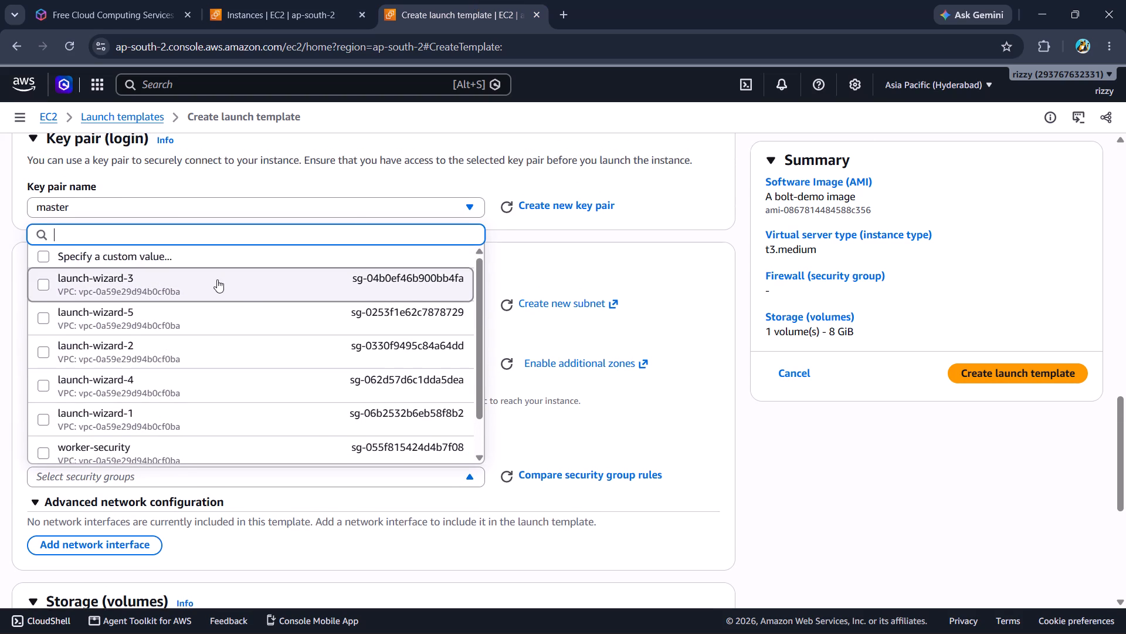
click(351, 321)
scroll(333, 544, down, 1)
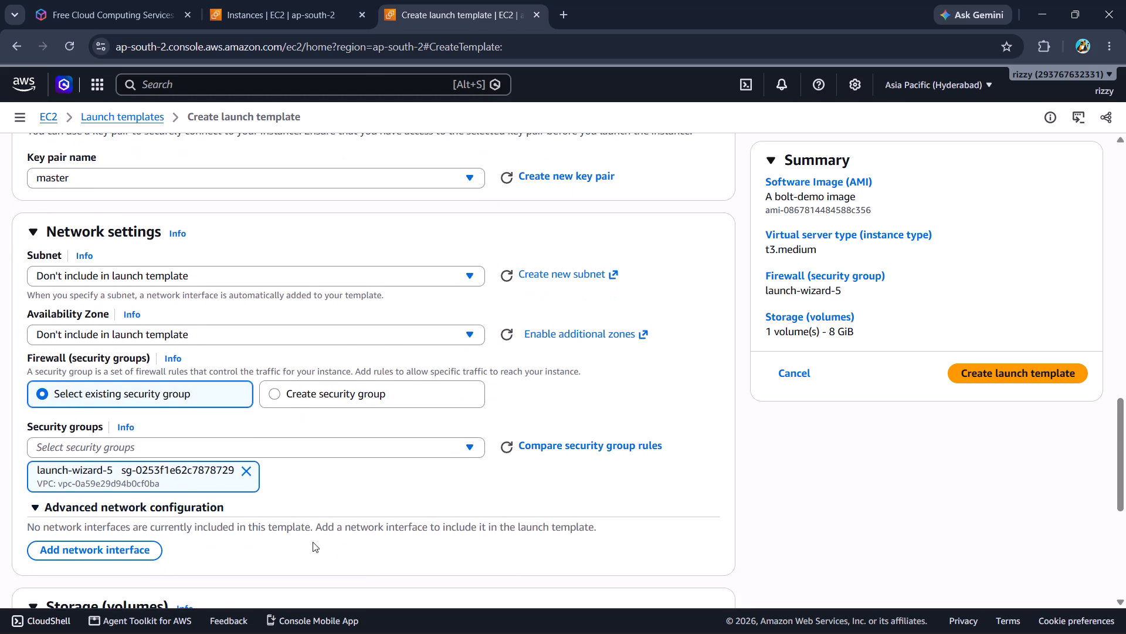
scroll(298, 493, down, 1)
scroll(488, 470, down, 1)
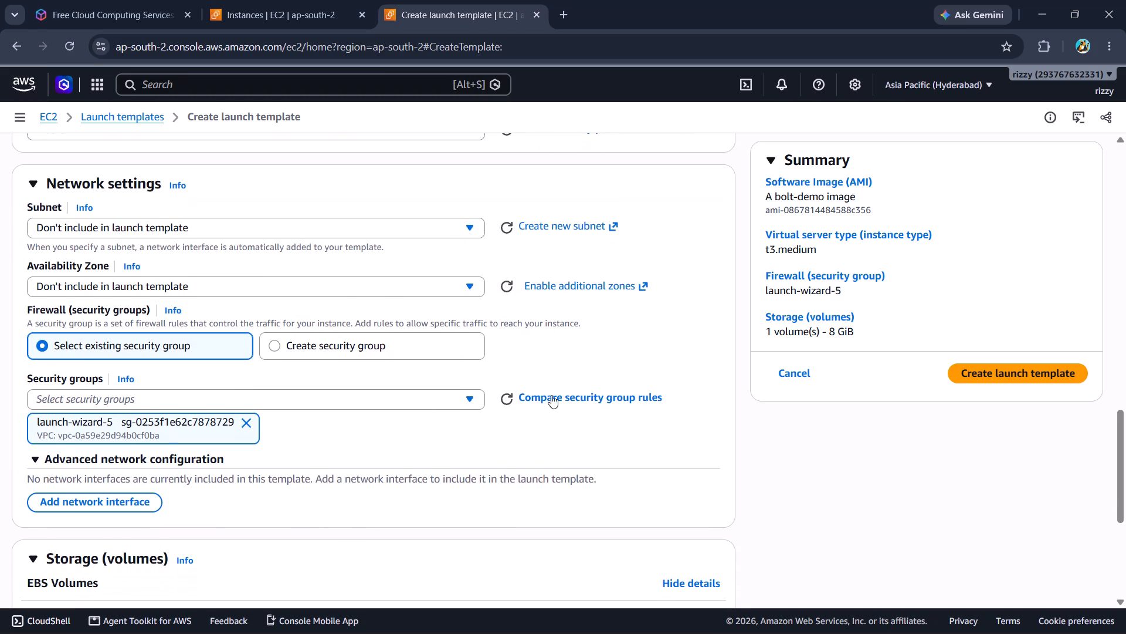
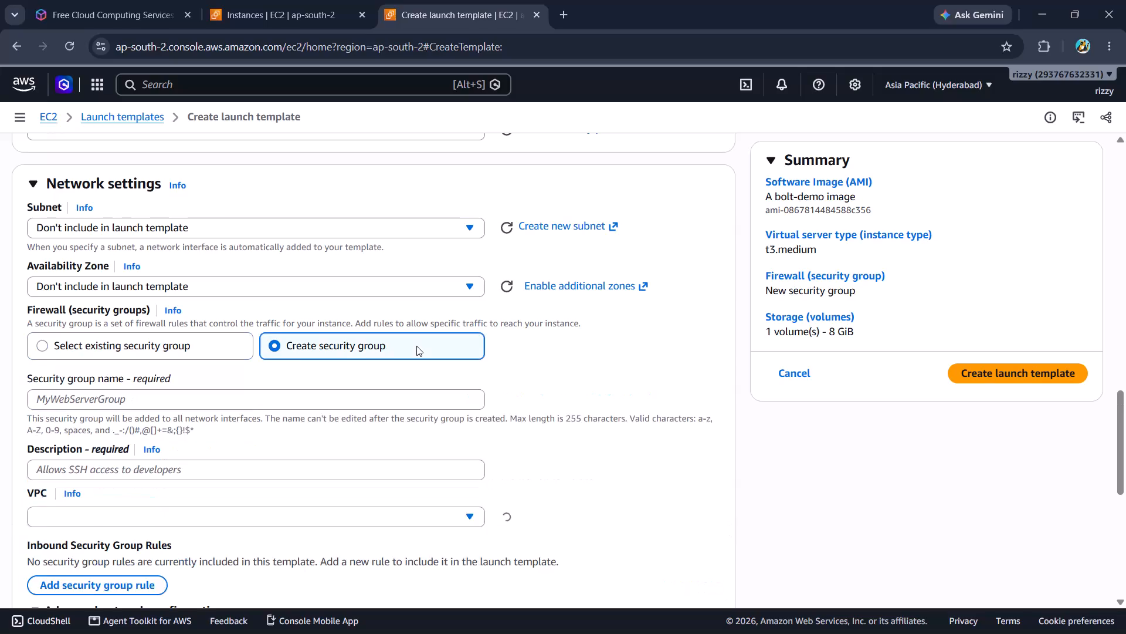
Name the launch template's new security group "ssh into the bolt".
scroll(359, 412, down, 1)
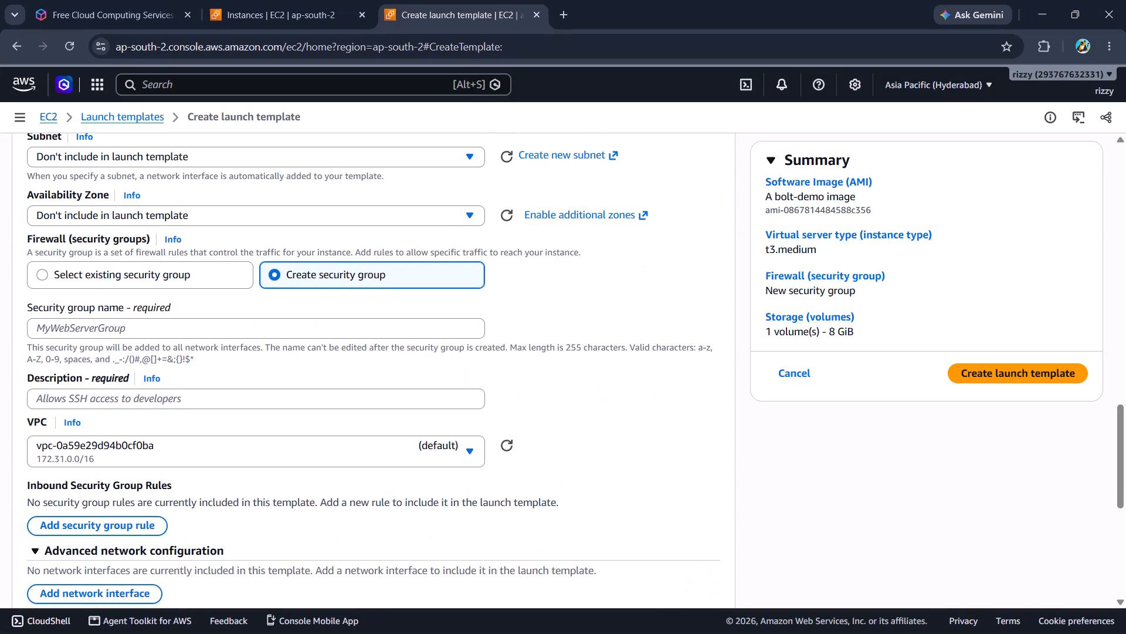
click(371, 319)
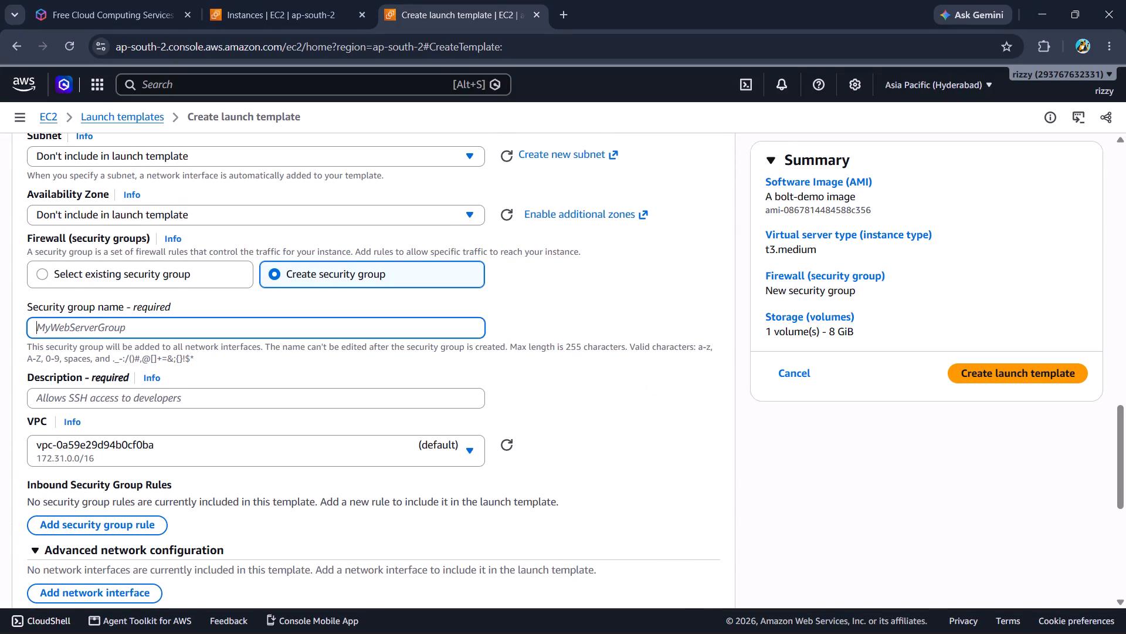
text(ssh-)
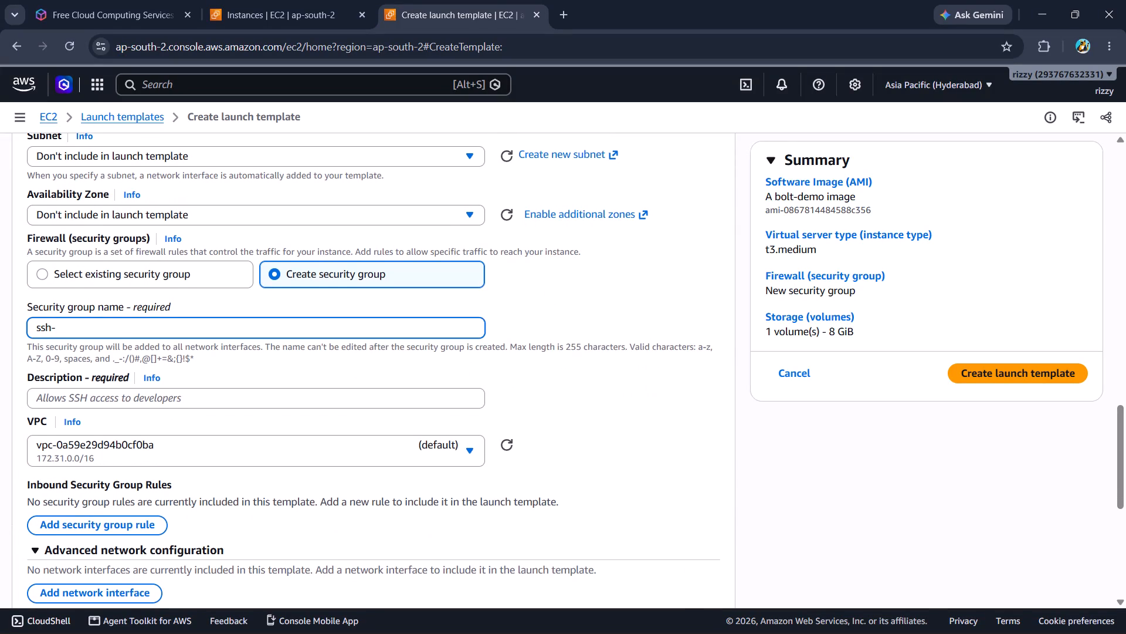
key(BackSpace)
key(space)
text(into)
key(space)
text(the)
key(space)
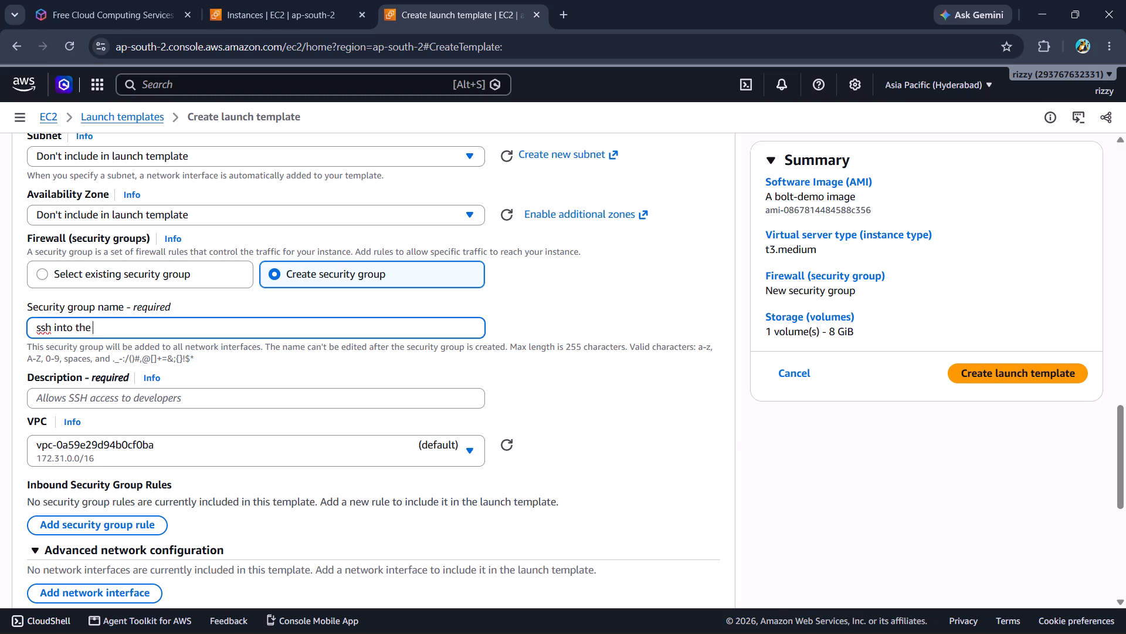
text(bolt)
click(520, 371)
Copy the security group name "ssh into the bolt" into the required security group description.
scroll(520, 371, down, 1)
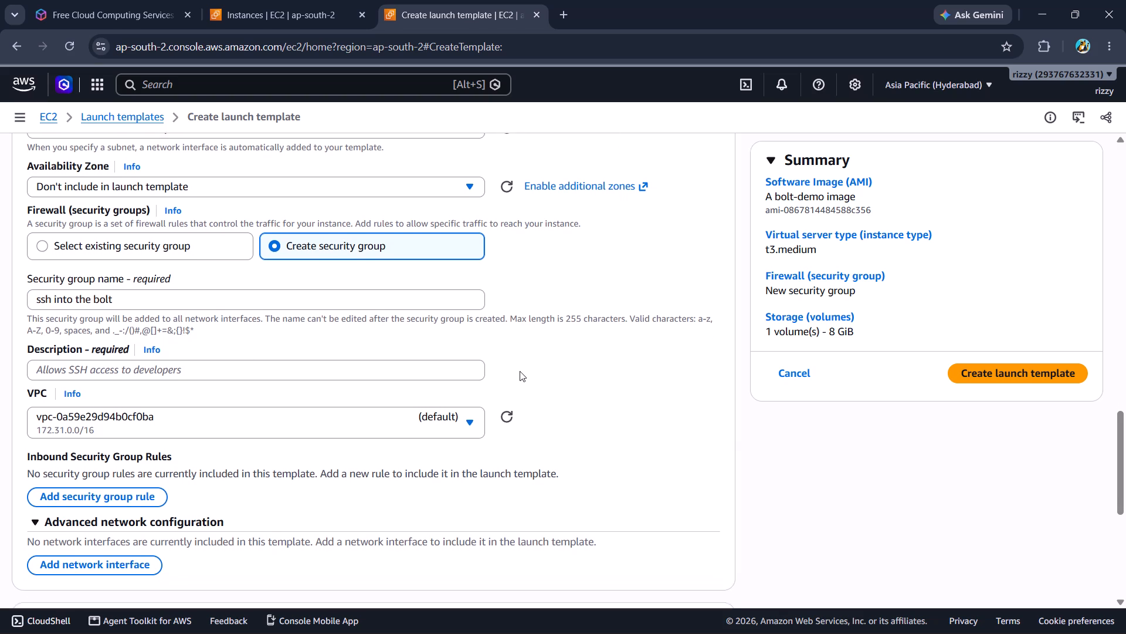
click(145, 302)
click(145, 302)
drag(145, 302, 36, 295)
key(ctrl+c)
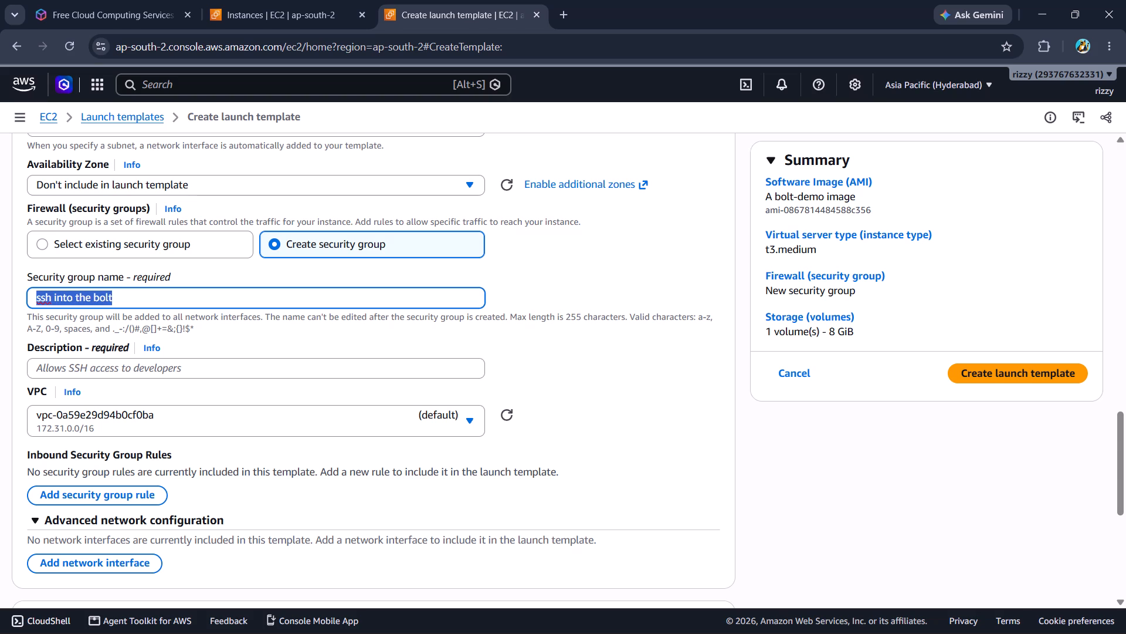
click(142, 372)
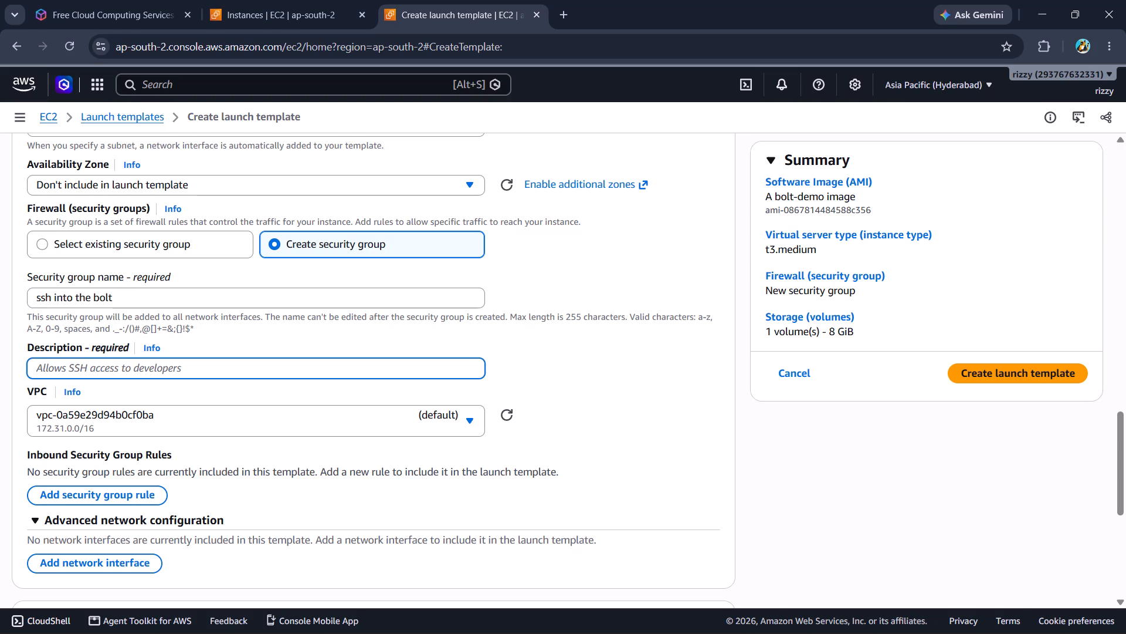
click(161, 372)
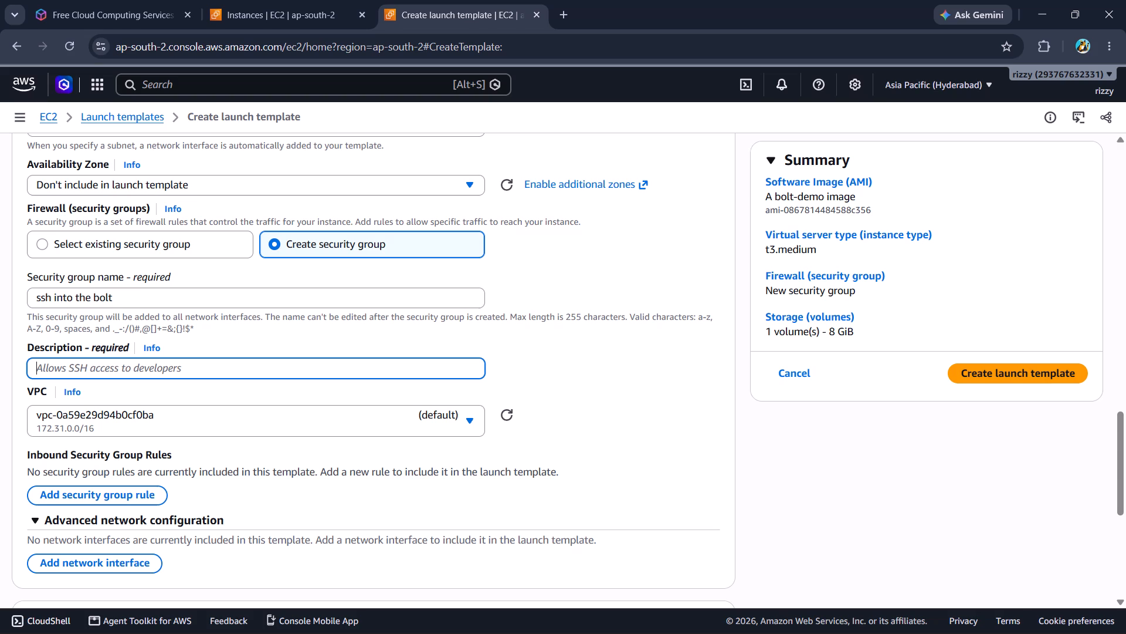
key(ctrl+v)
Open the new security group's name for editing.
click(182, 302)
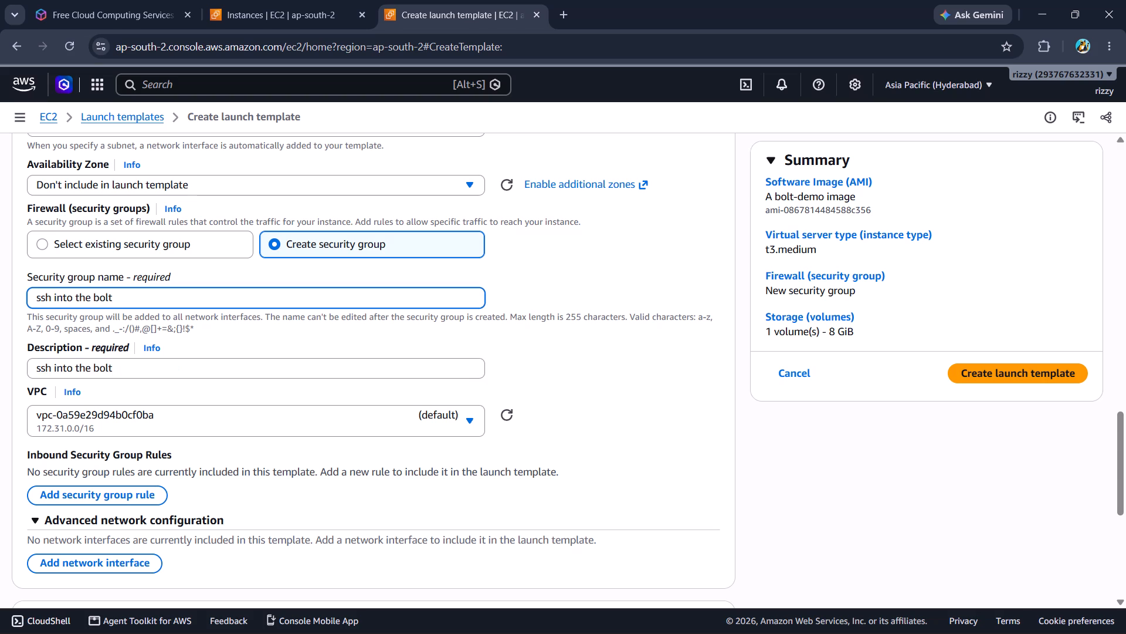
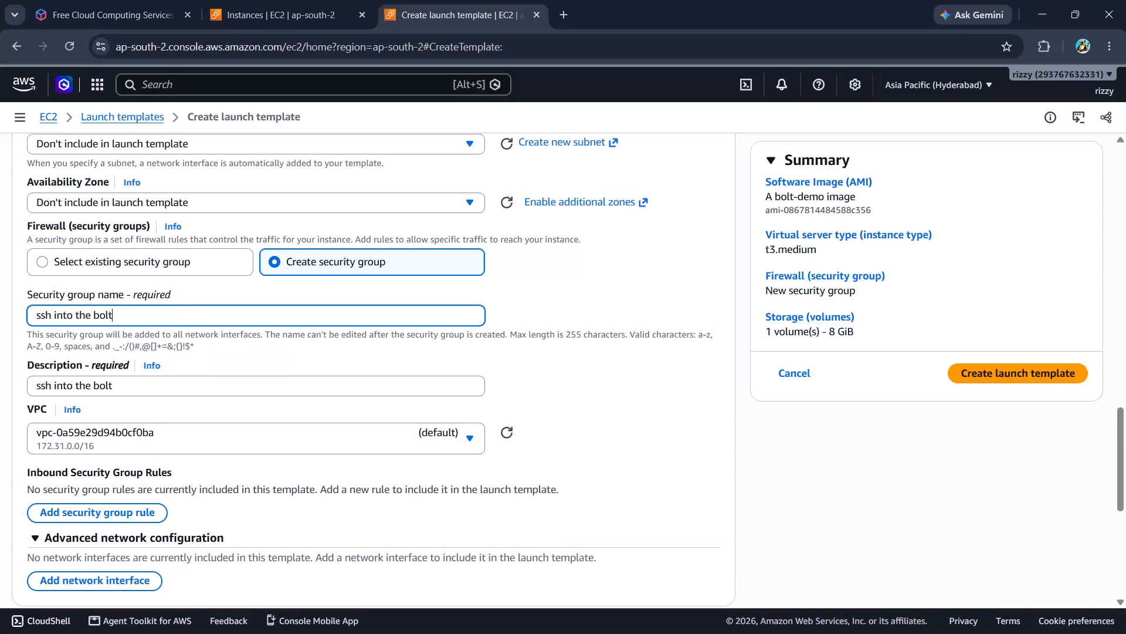
Rename the launch template's new security group as "bolt-security", leaving its description as it is.
drag(139, 309, 102, 309)
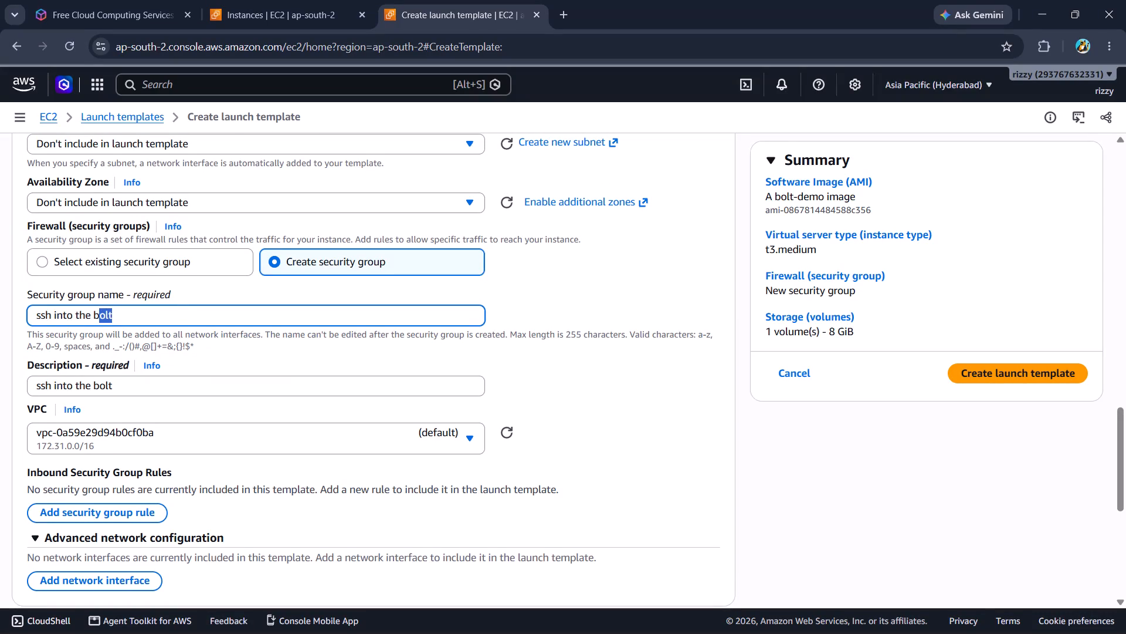
drag(102, 309, 91, 311)
click(91, 311)
drag(91, 311, 30, 312)
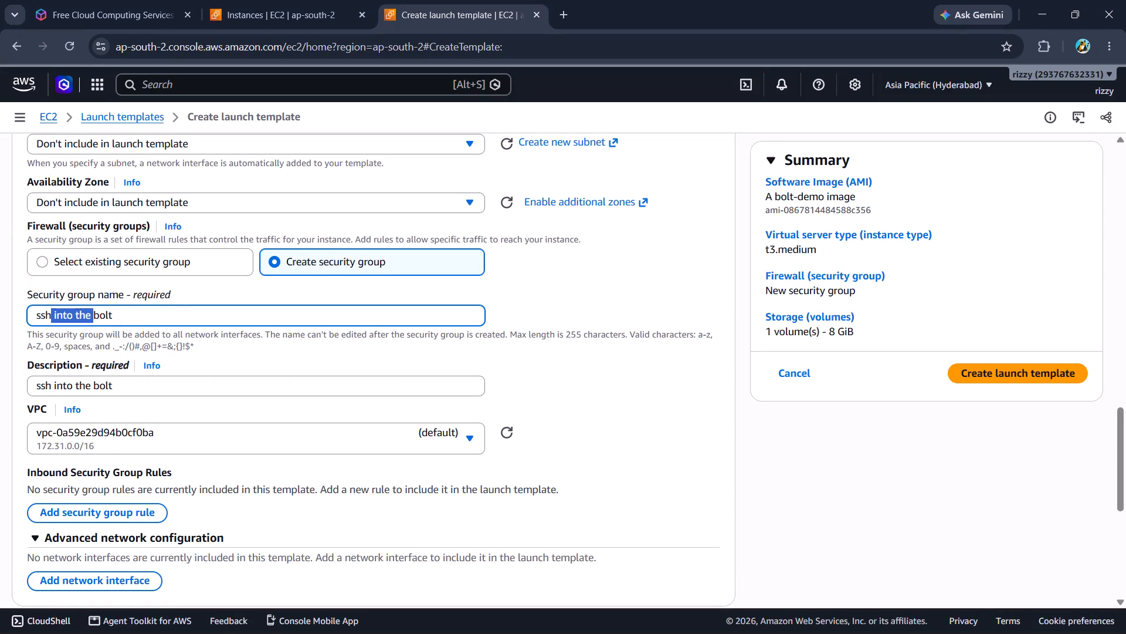
drag(30, 312, 30, 311)
key(BackSpace)
key(Right)
key(Right)
key(Right)
key(Right)
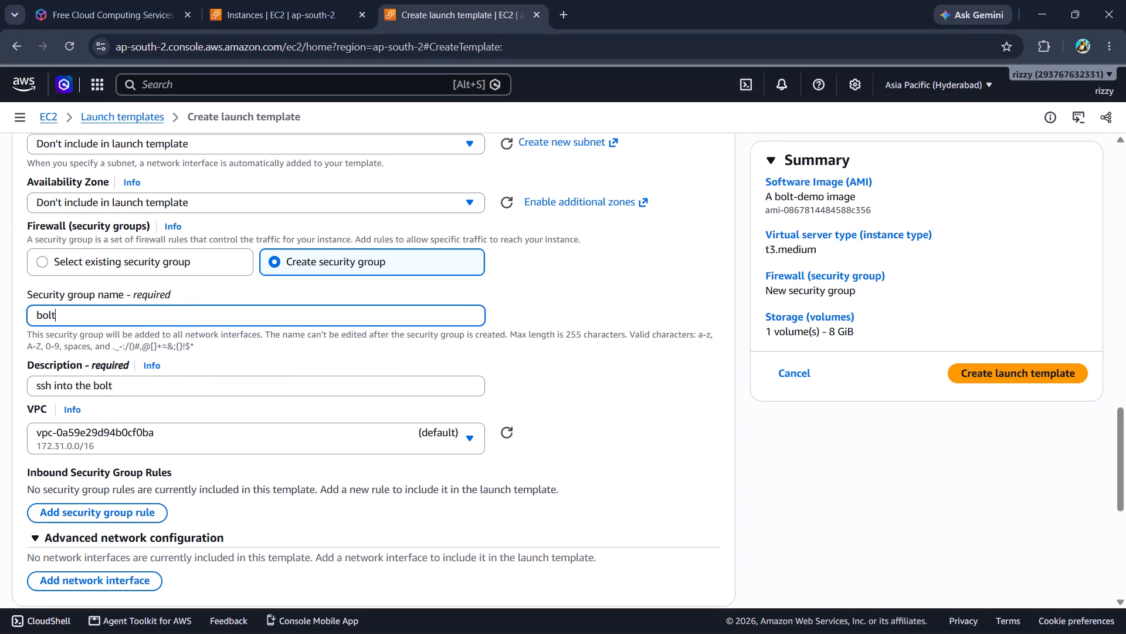
text(-security)
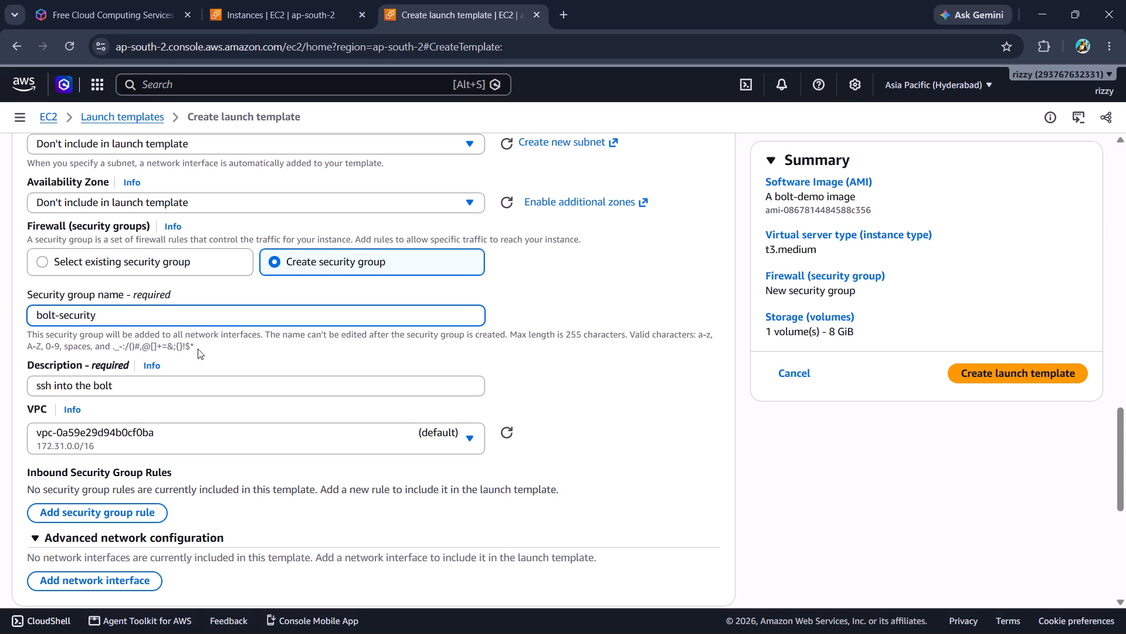
scroll(235, 363, down, 2)
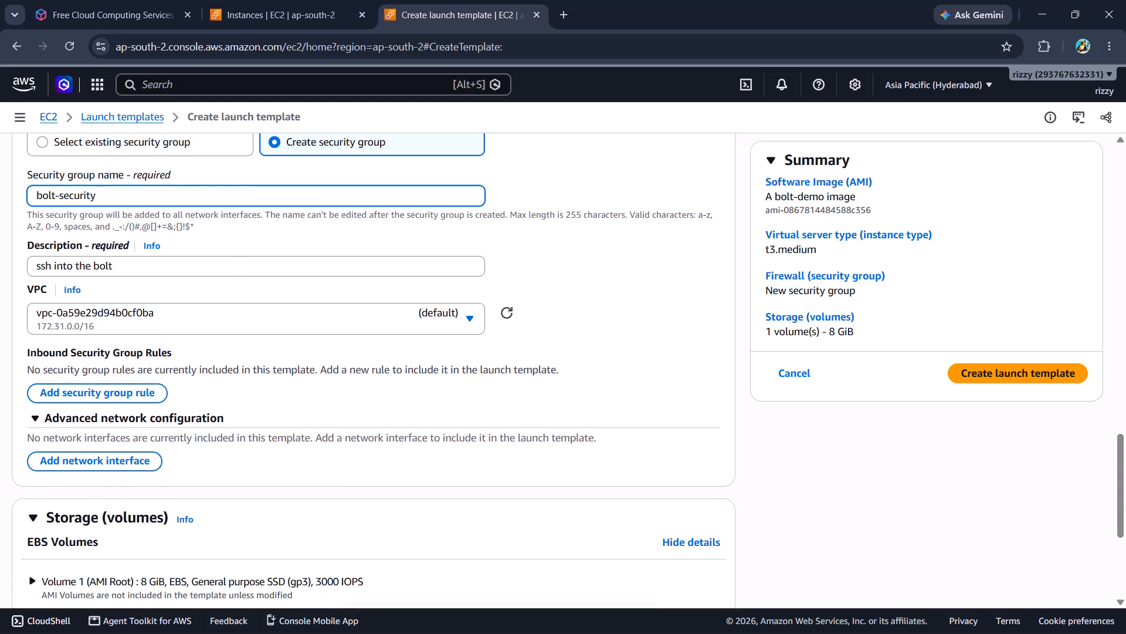
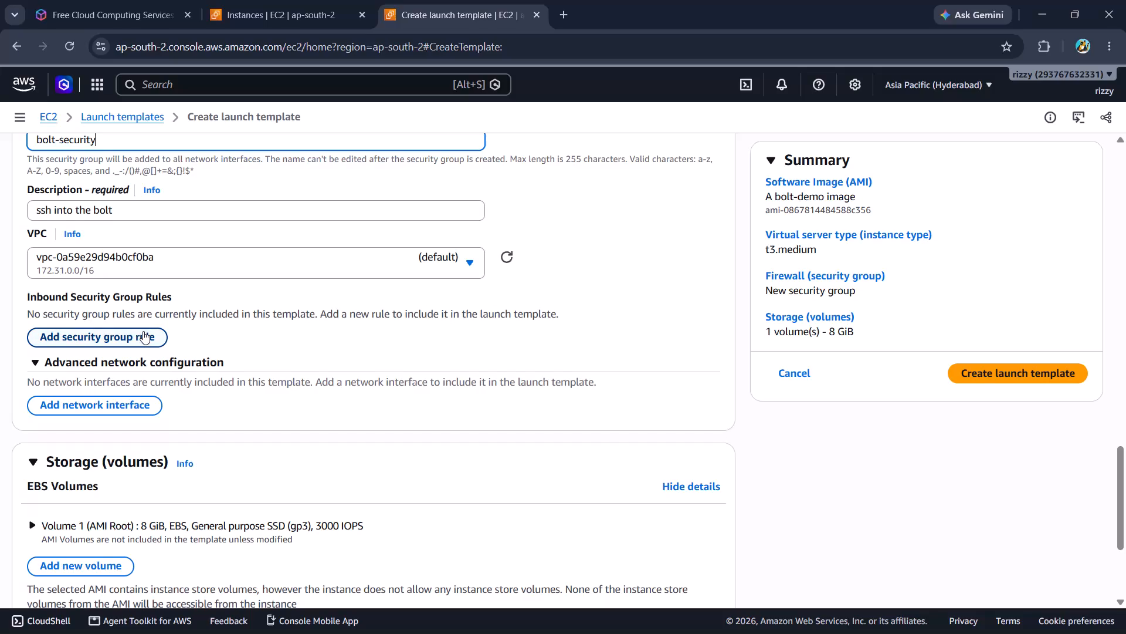
Add an inbound security group rule to bolt-security and set its type to ssh.
scroll(144, 331, up, 1)
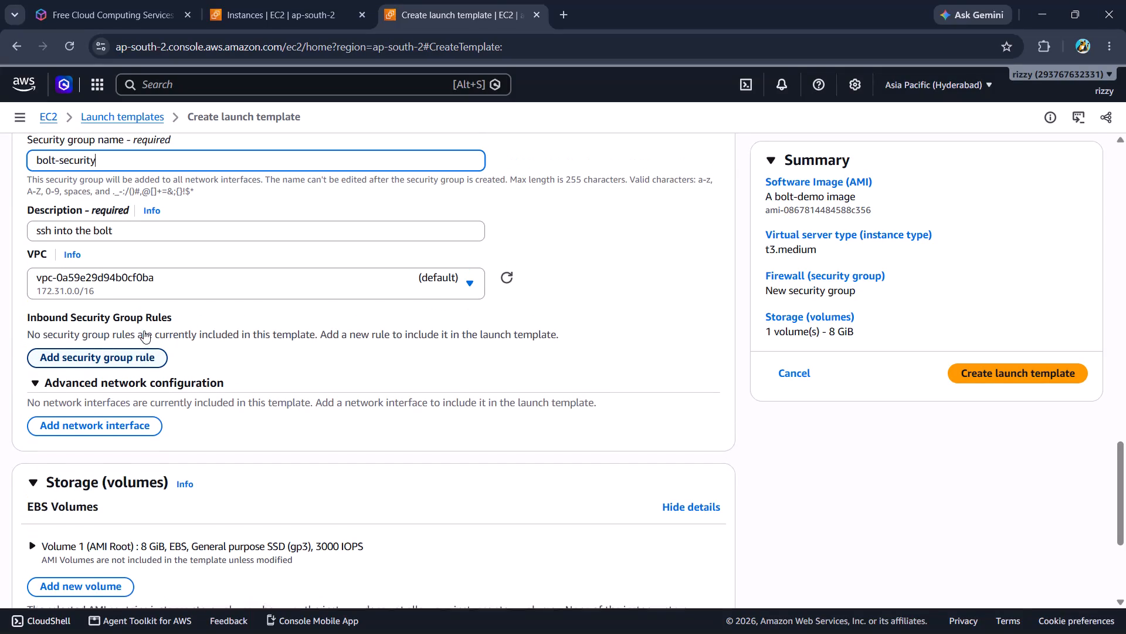
scroll(144, 331, up, 1)
click(147, 356)
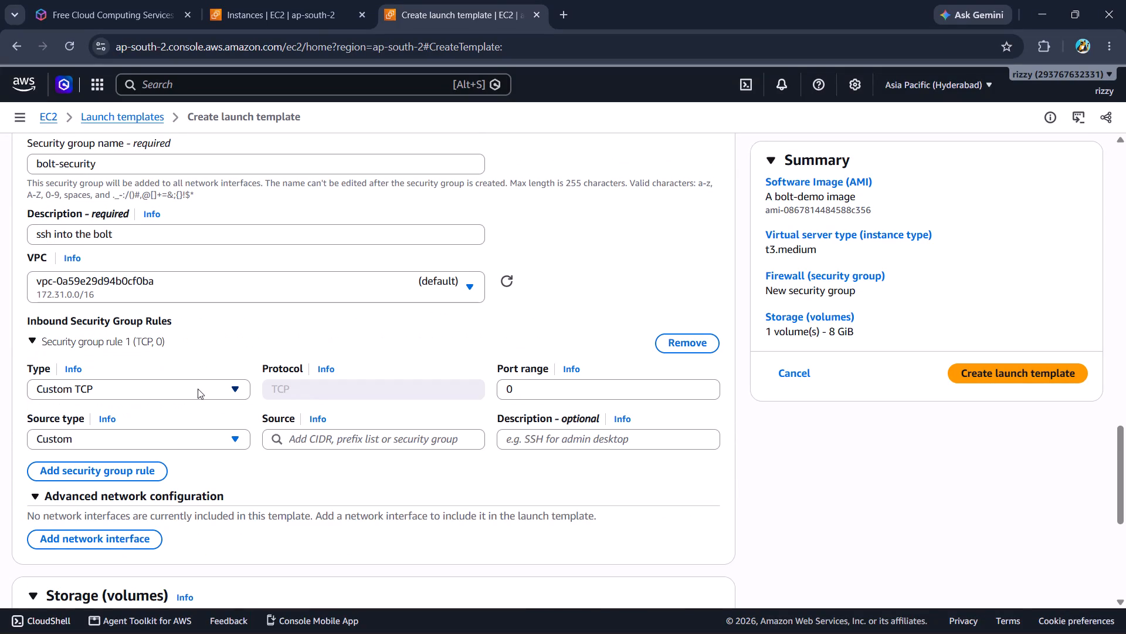
click(207, 392)
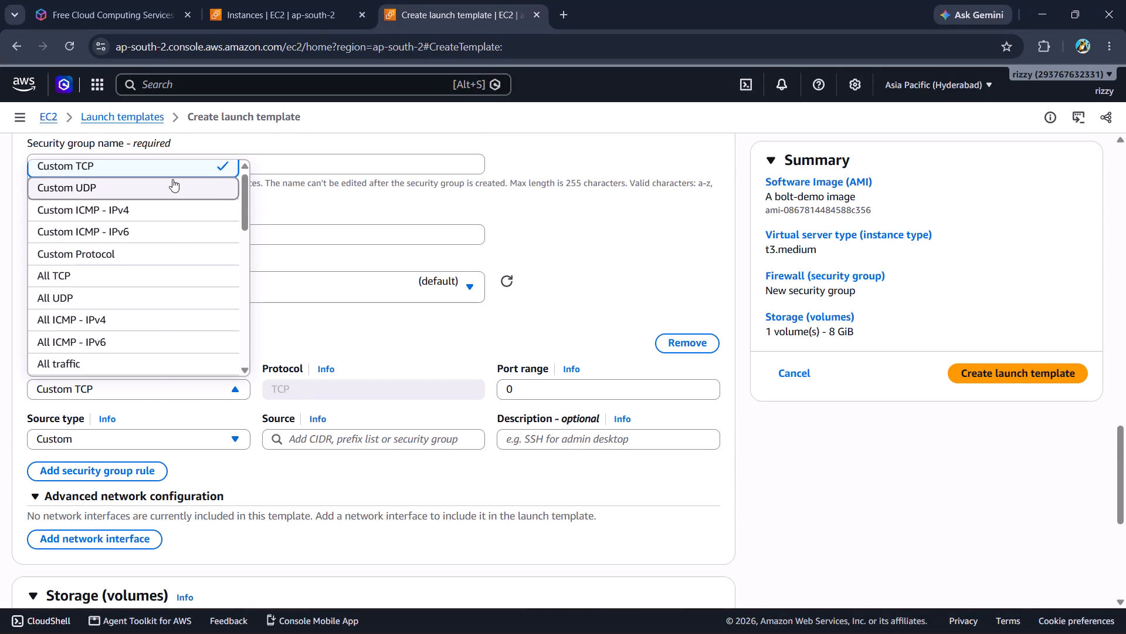
scroll(158, 379, down, 1)
scroll(158, 379, up, 2)
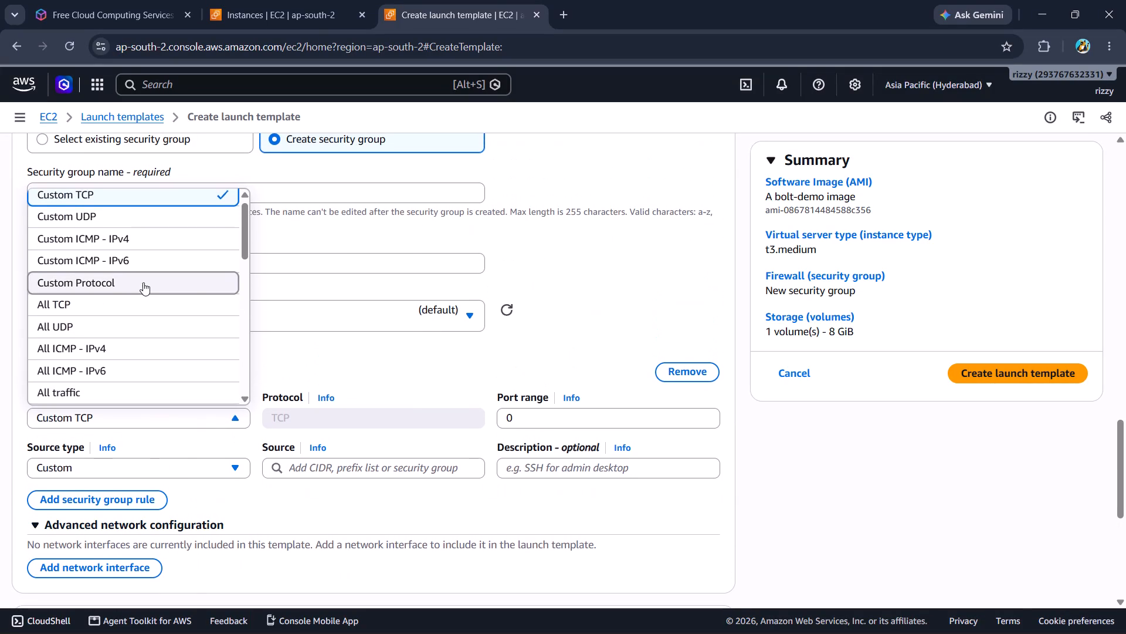
scroll(143, 282, up, 1)
scroll(143, 282, down, 3)
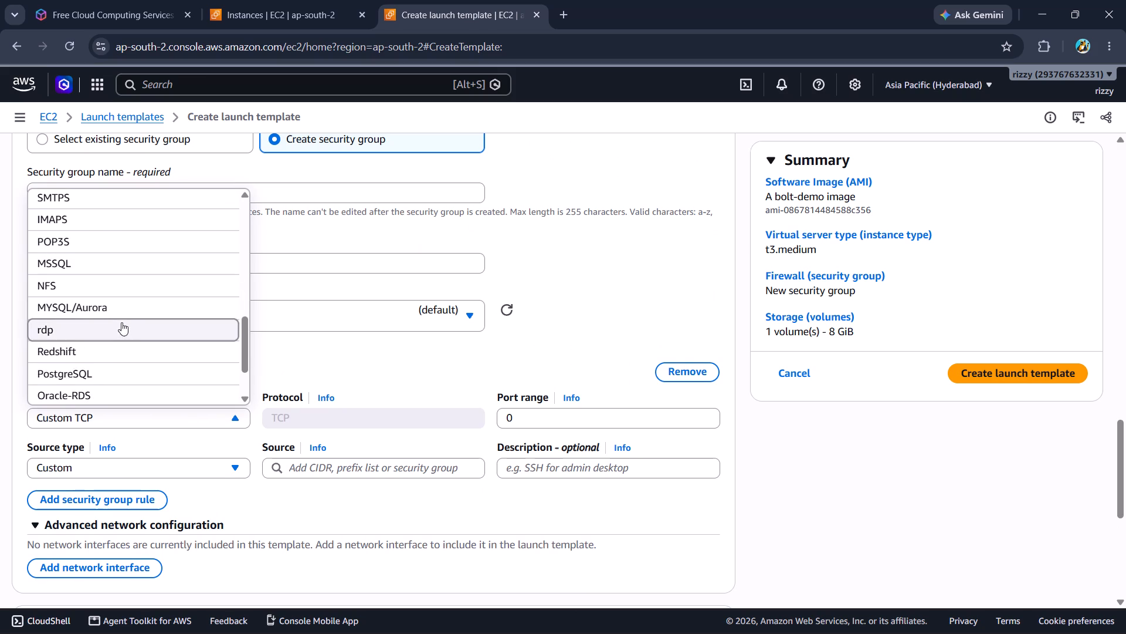
scroll(133, 331, up, 2)
scroll(133, 331, down, 1)
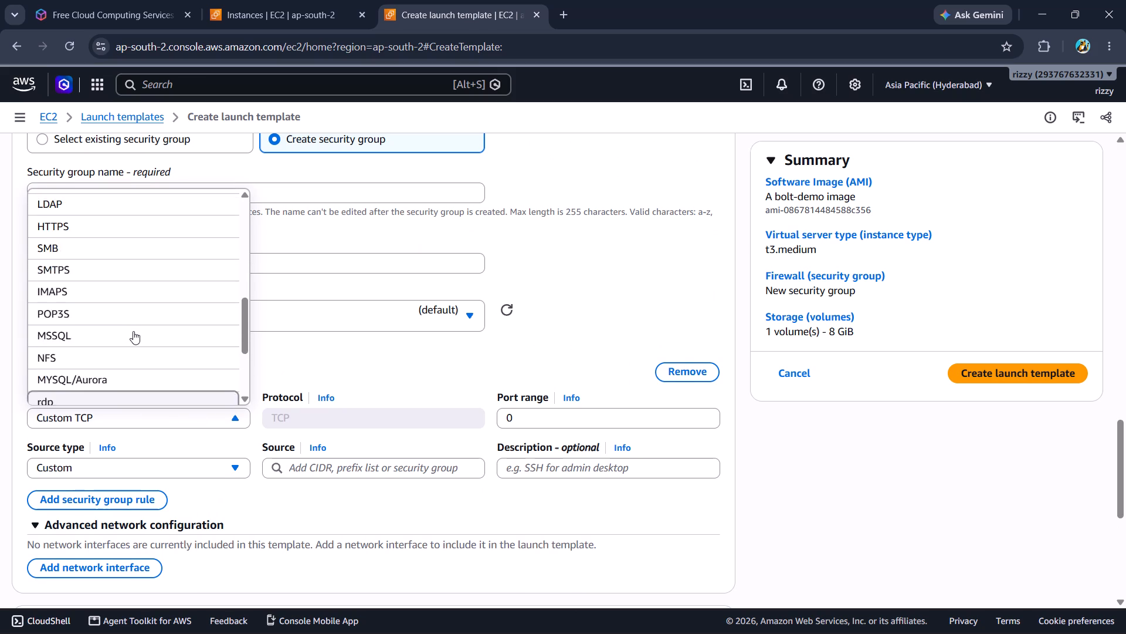
scroll(133, 331, down, 1)
scroll(133, 331, up, 1)
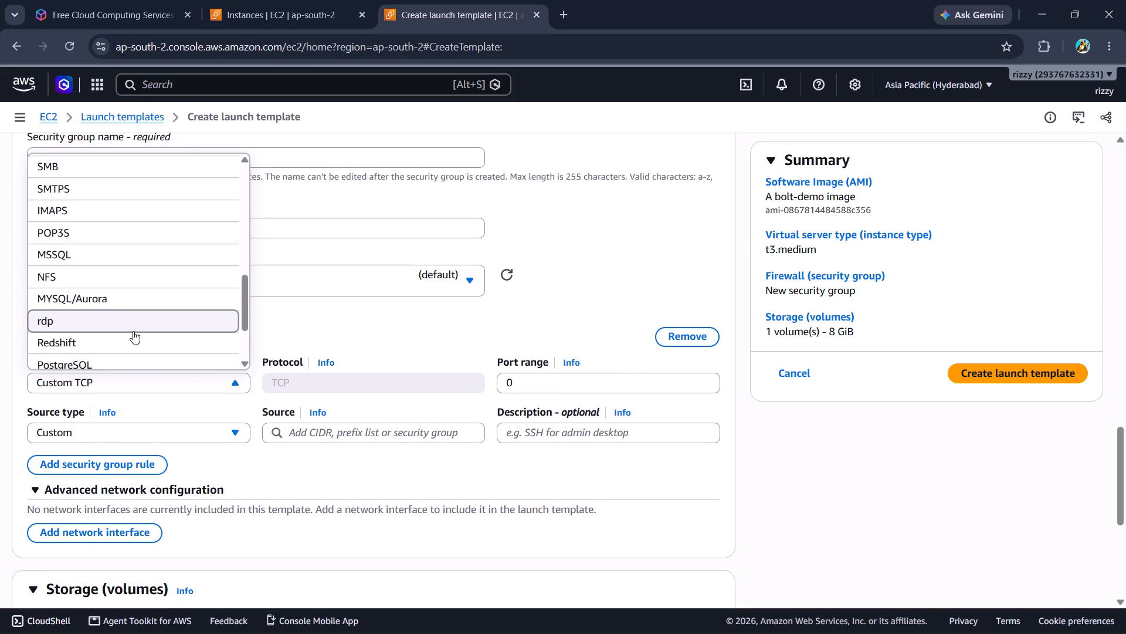
scroll(133, 331, up, 3)
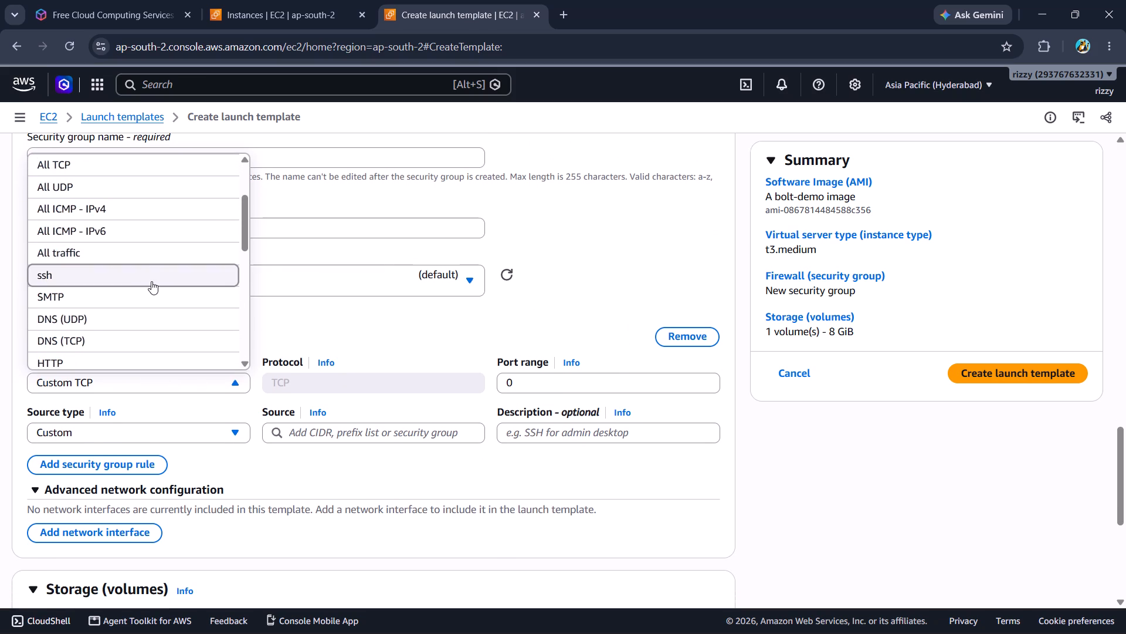
click(151, 281)
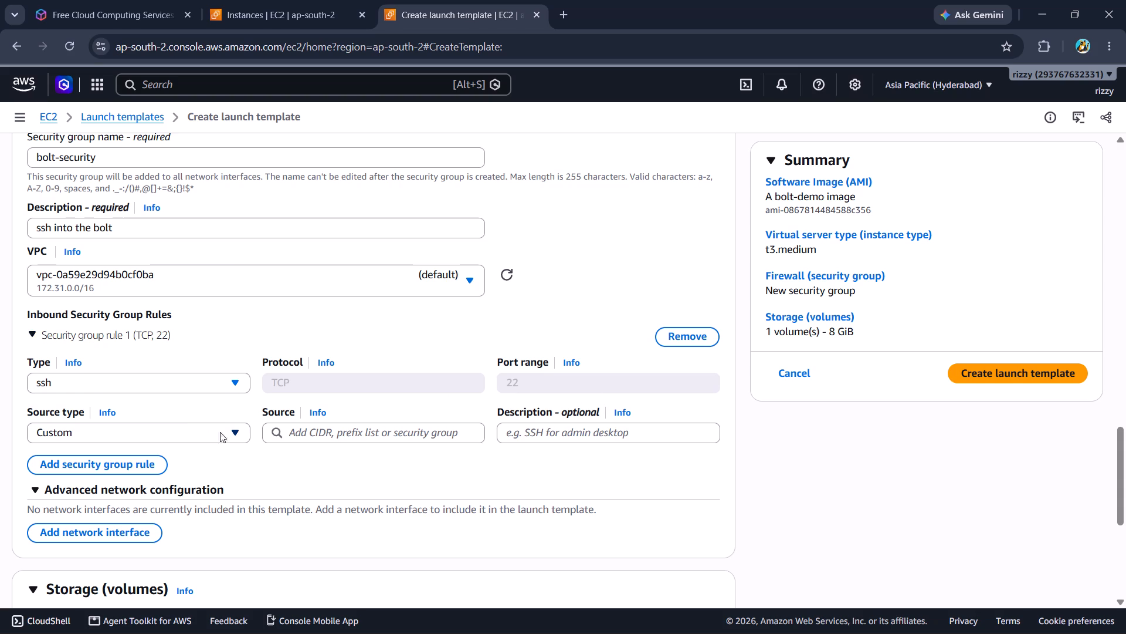
Set the ssh rule's source type to Anywhere, leaving its optional description empty.
click(235, 435)
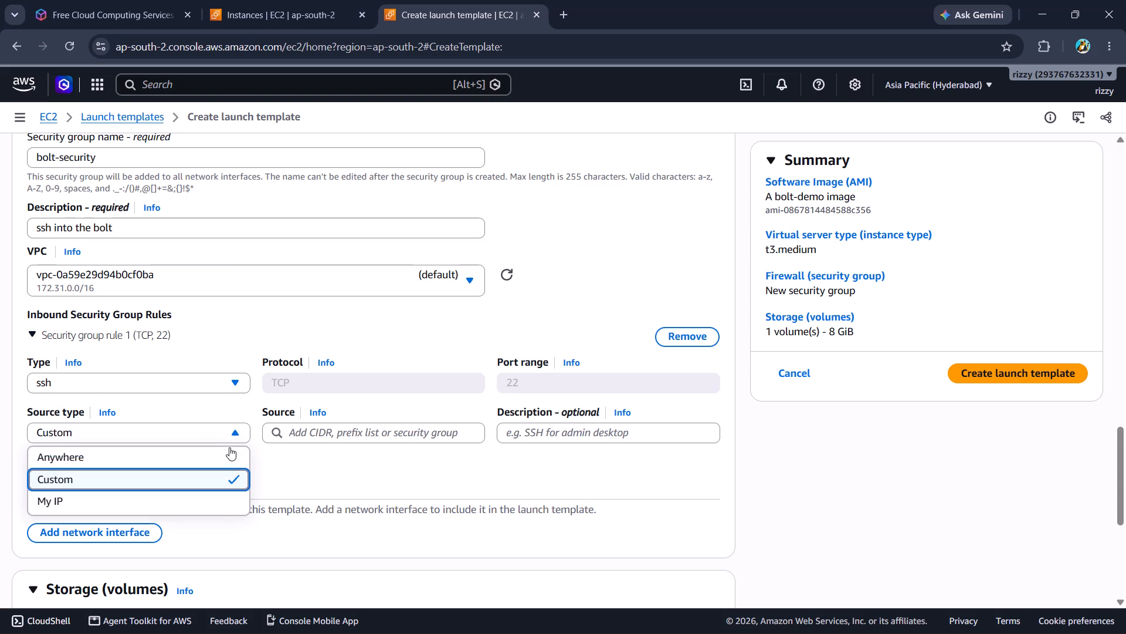
click(229, 451)
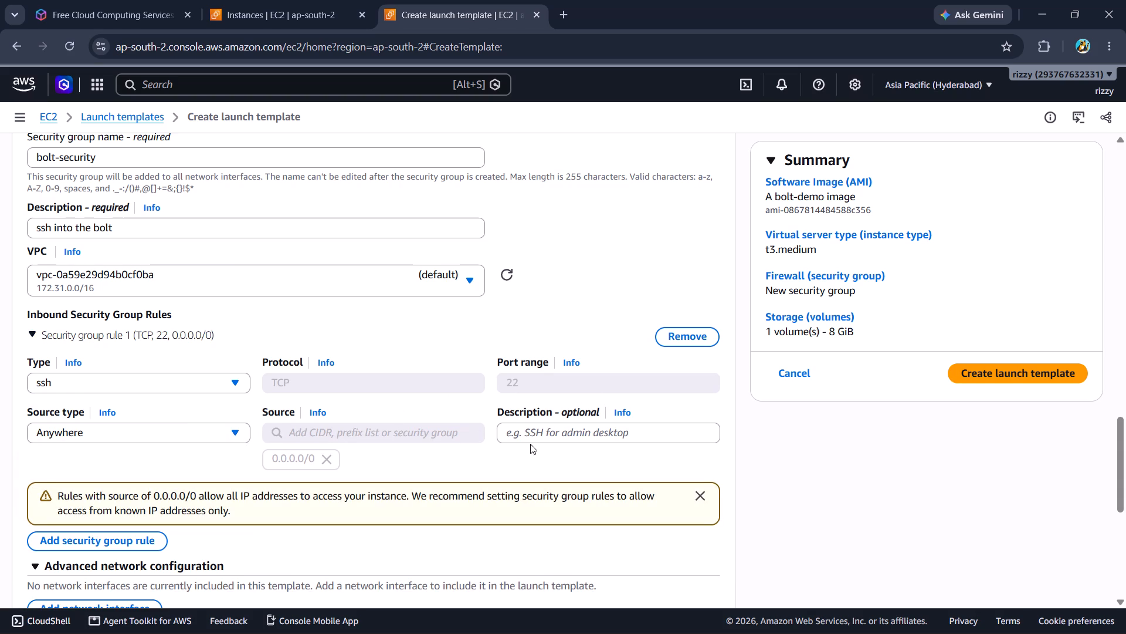
double_click(536, 435)
click(553, 459)
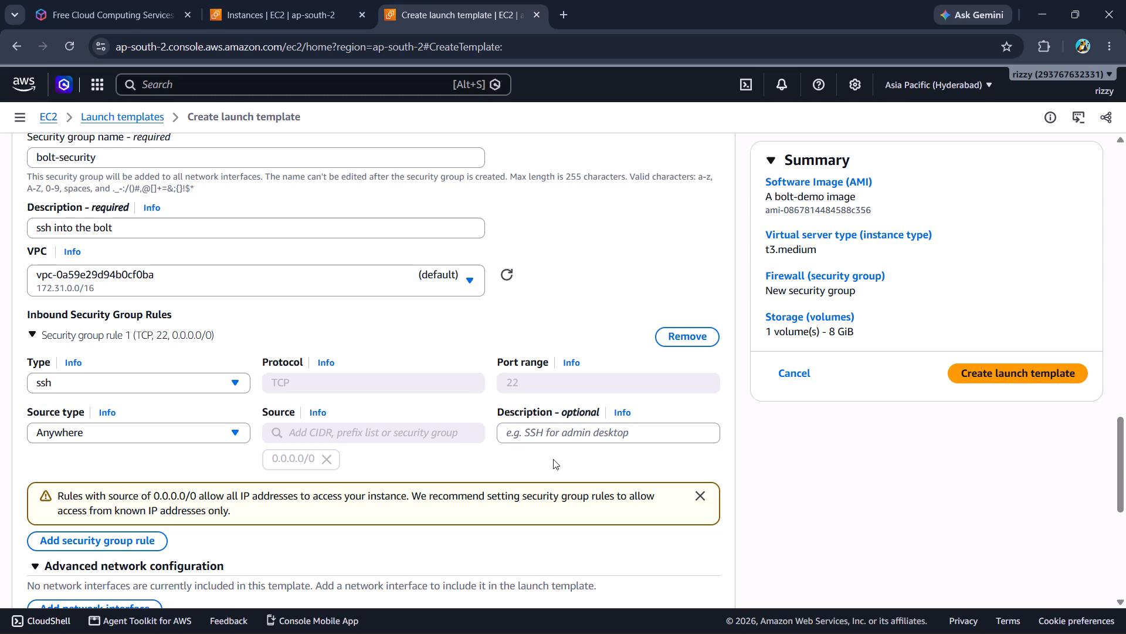
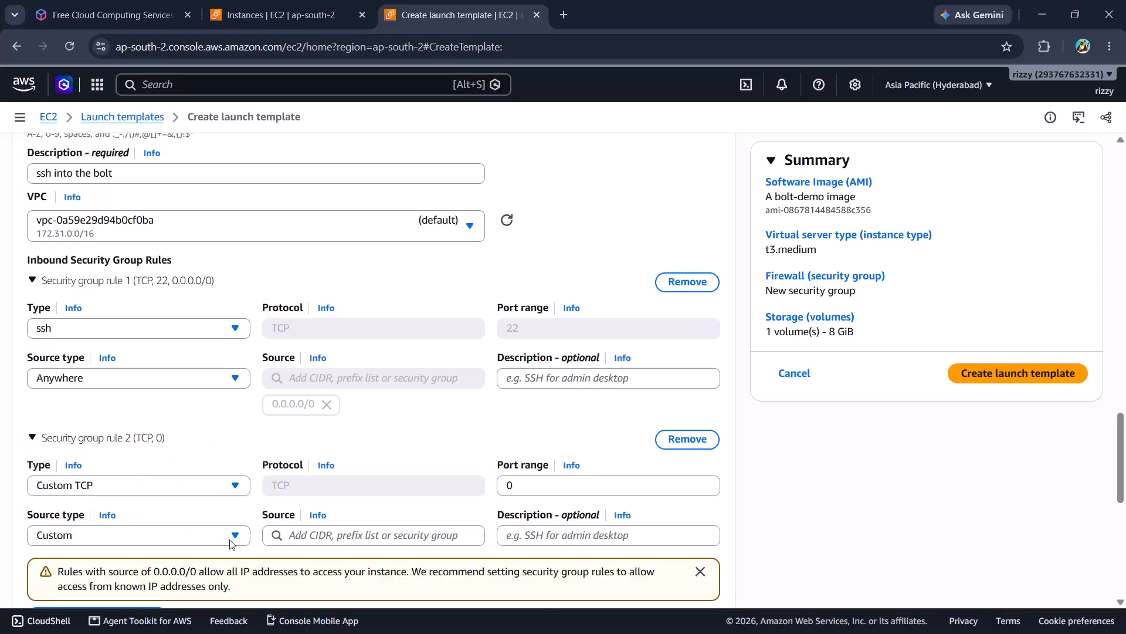
Open the type options for the second inbound security group rule and look through the available protocols.
scroll(229, 539, down, 1)
click(215, 383)
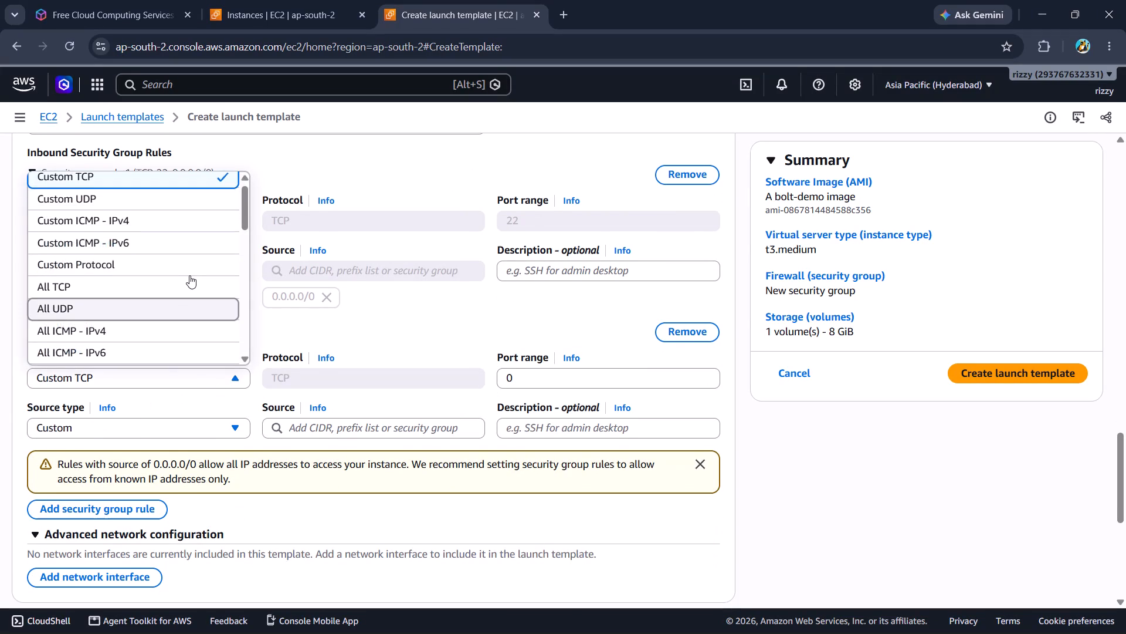
scroll(189, 275, down, 2)
scroll(142, 206, up, 5)
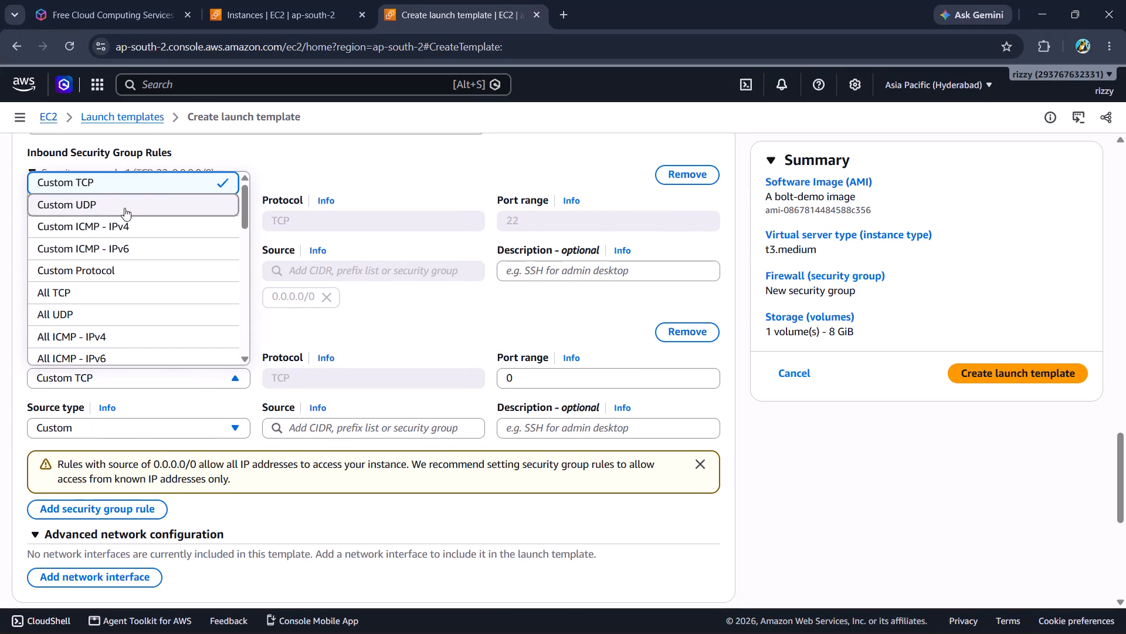
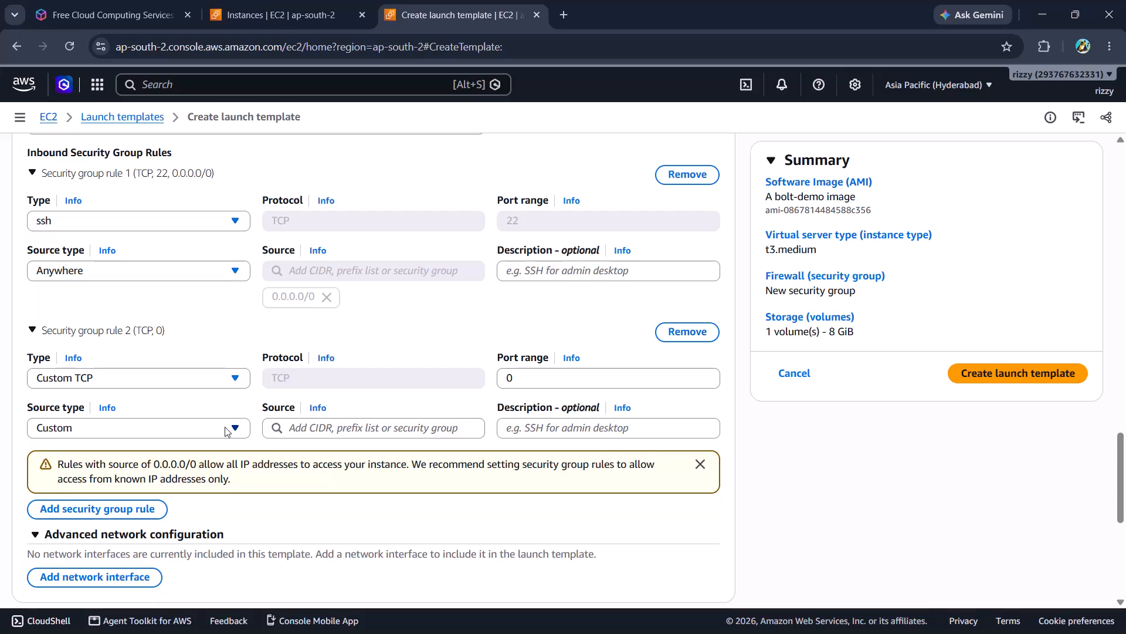
Set the source type of the second inbound security group rule to Anywhere.
click(225, 426)
click(179, 505)
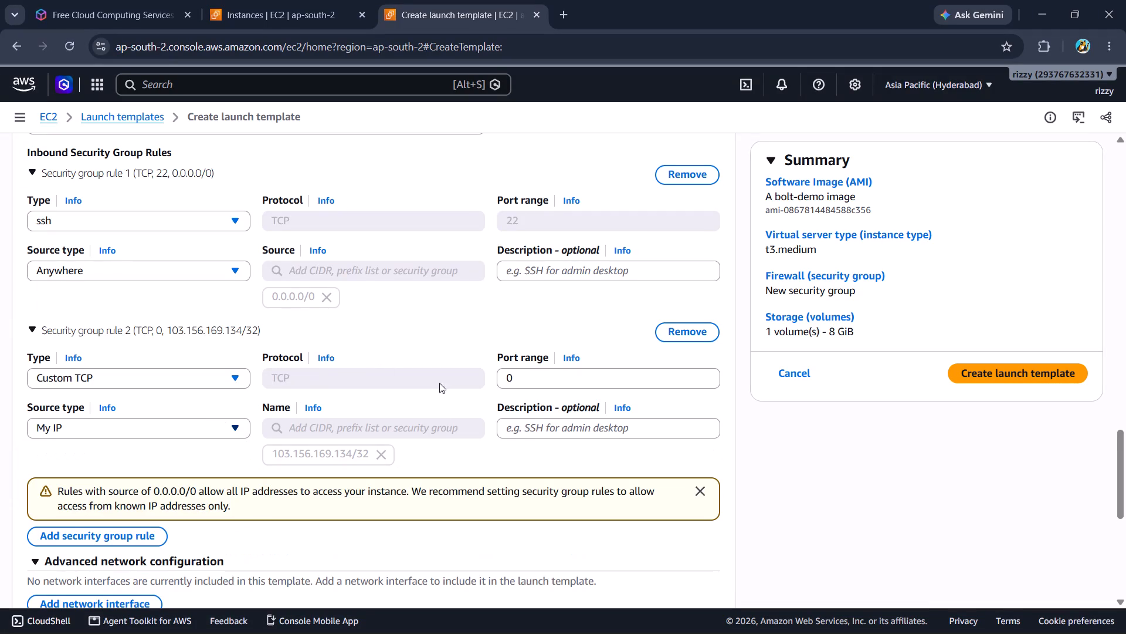
click(203, 426)
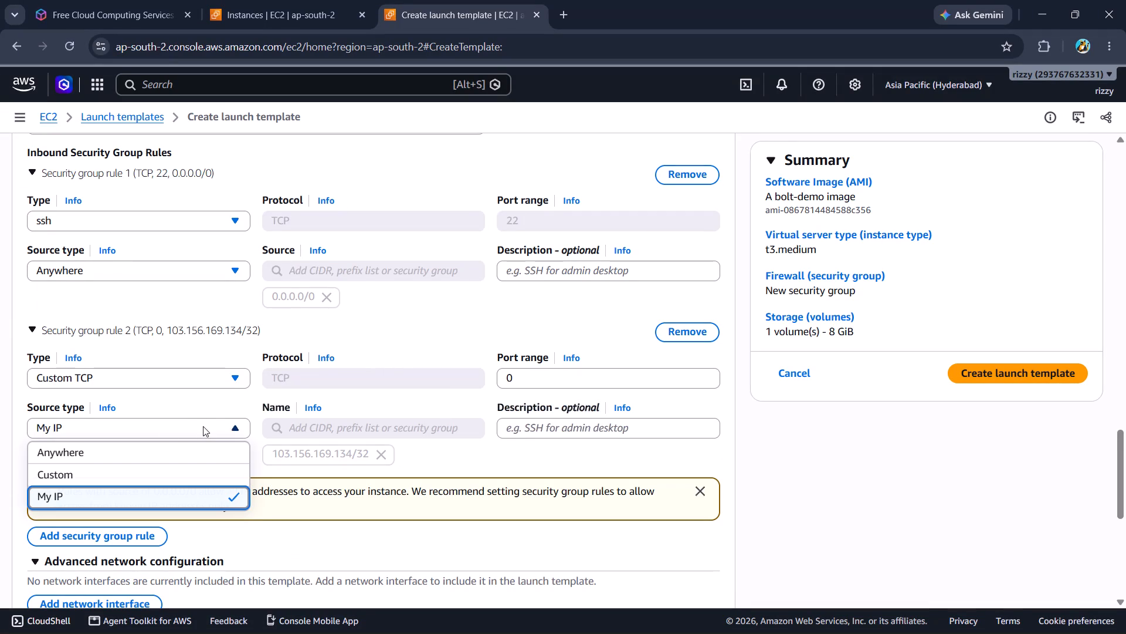
click(154, 452)
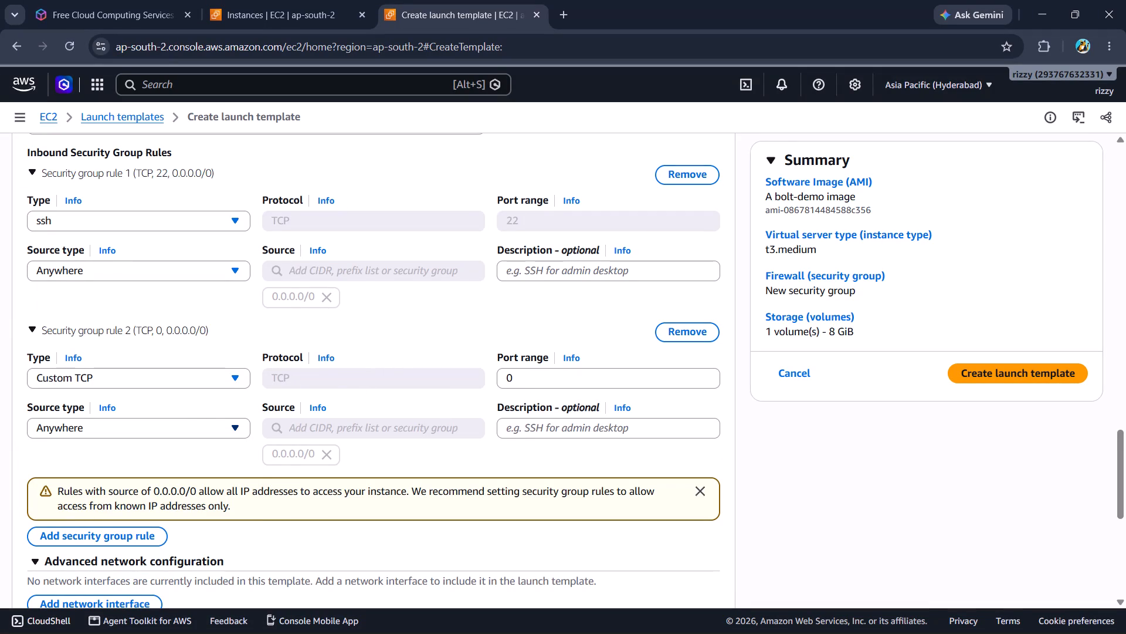
Set the port range of the second inbound Custom TCP rule to 8080.
click(542, 376)
key(BackSpace)
key(BackSpace)
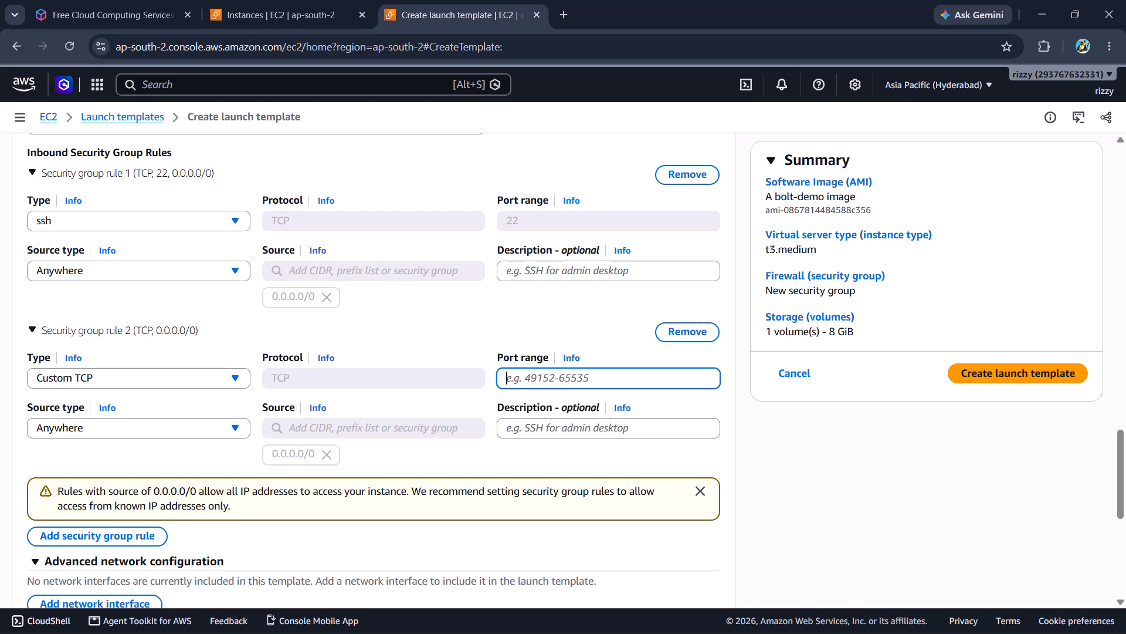
key(Up)
key(Insert)
key(Up)
key(Insert)
text(809)
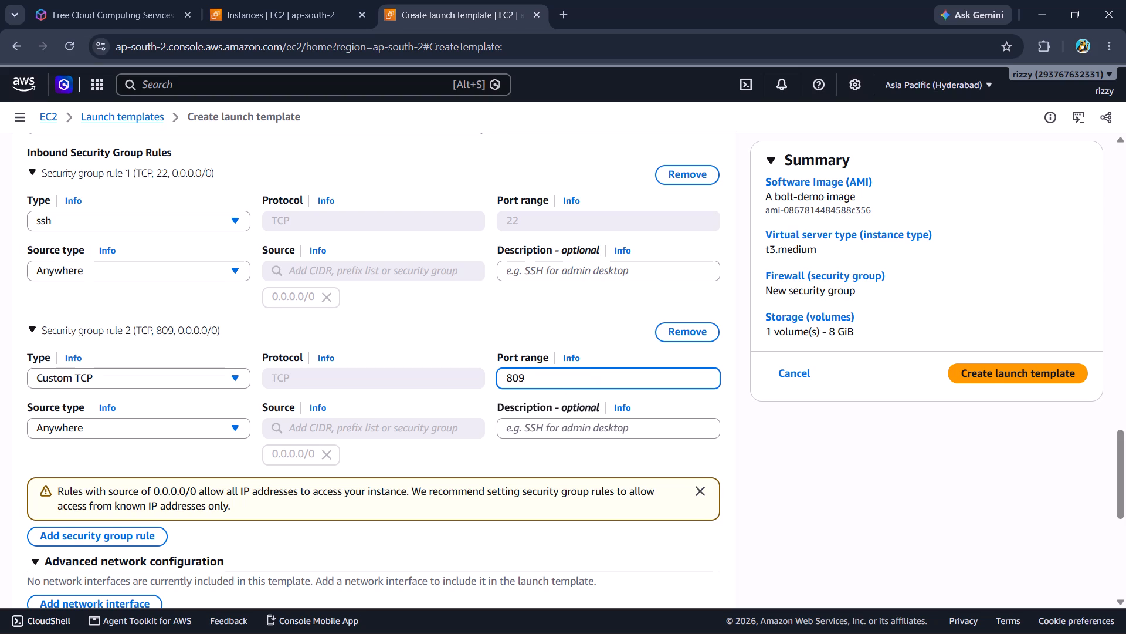
key(BackSpace)
text(80)
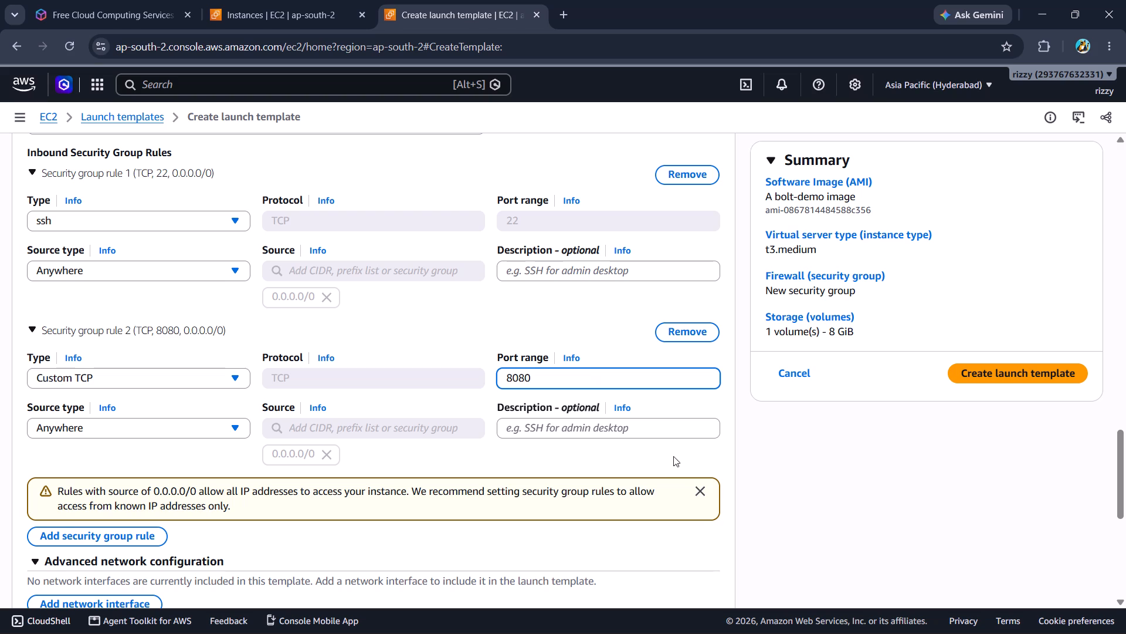
click(654, 460)
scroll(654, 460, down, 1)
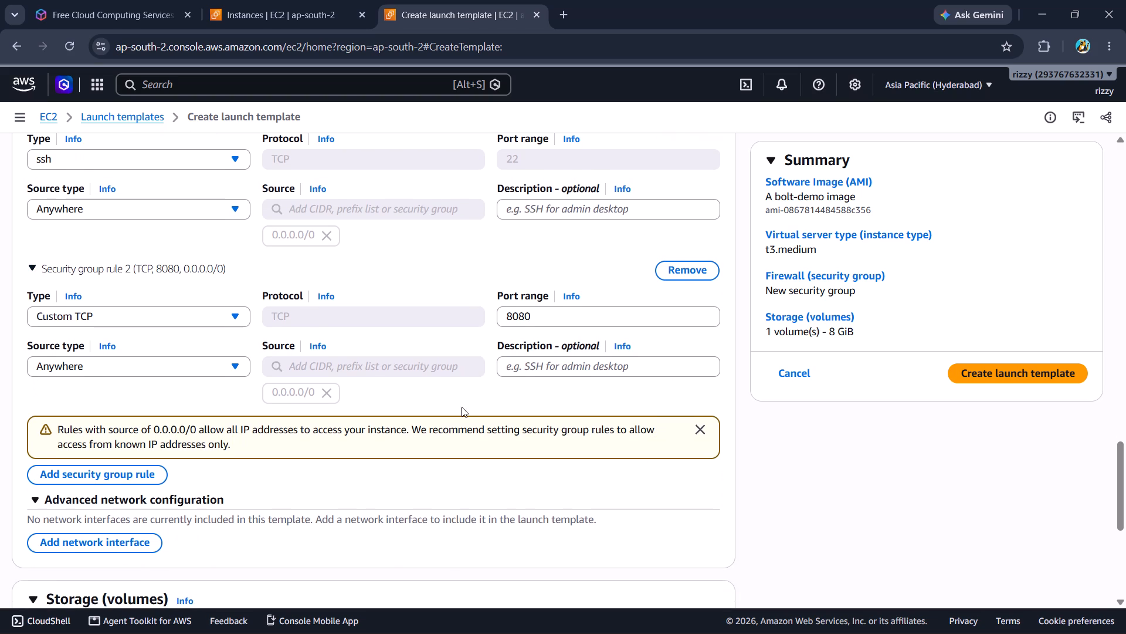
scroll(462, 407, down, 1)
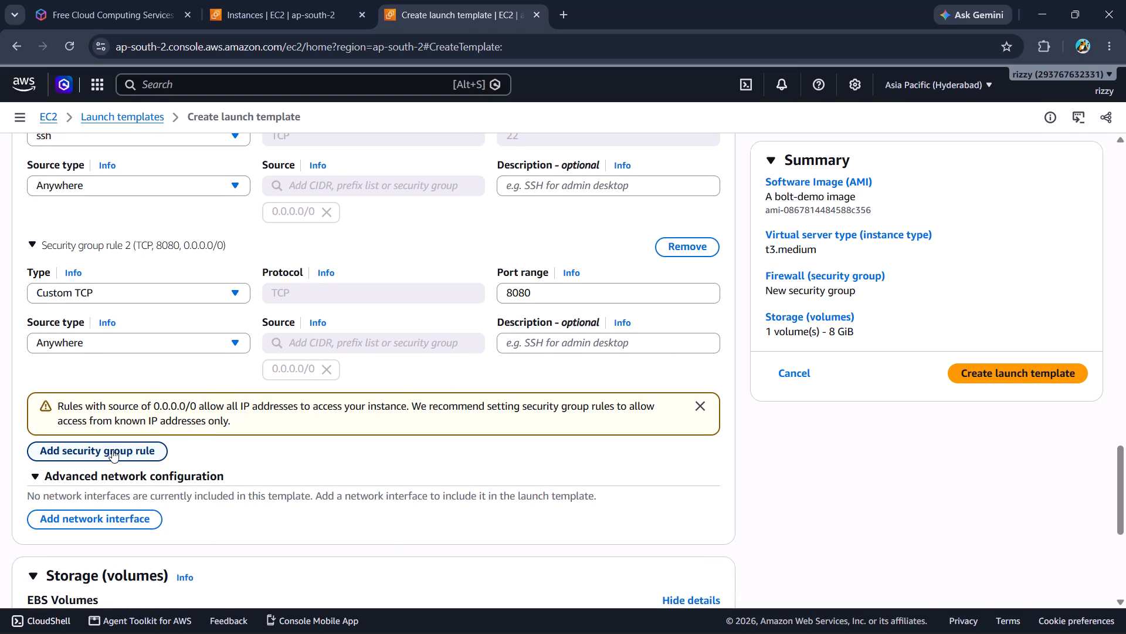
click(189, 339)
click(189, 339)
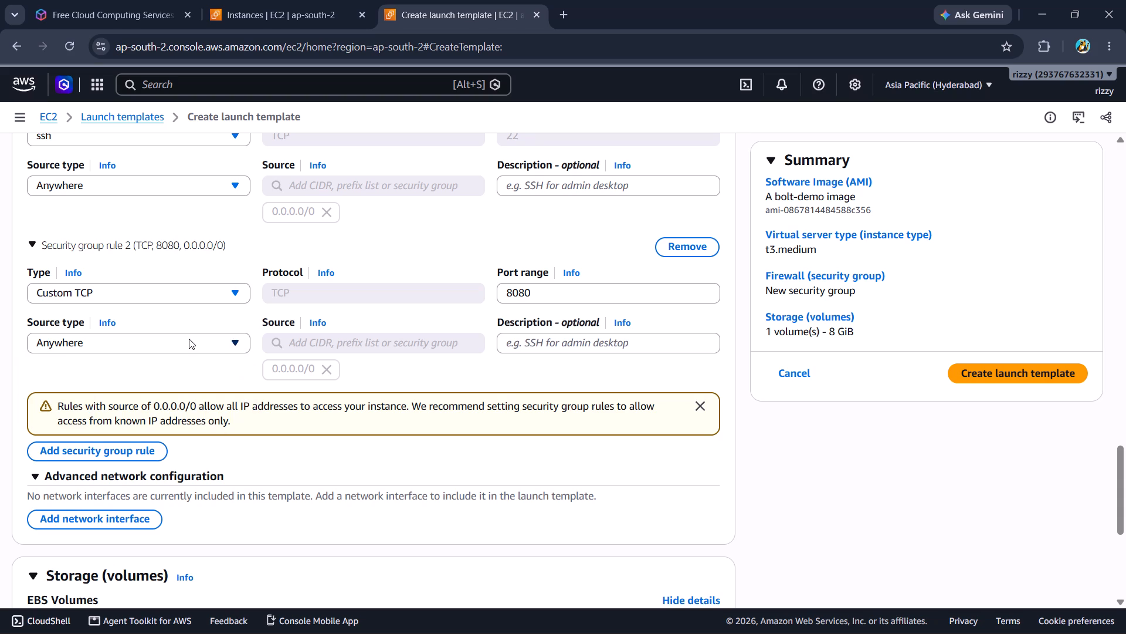
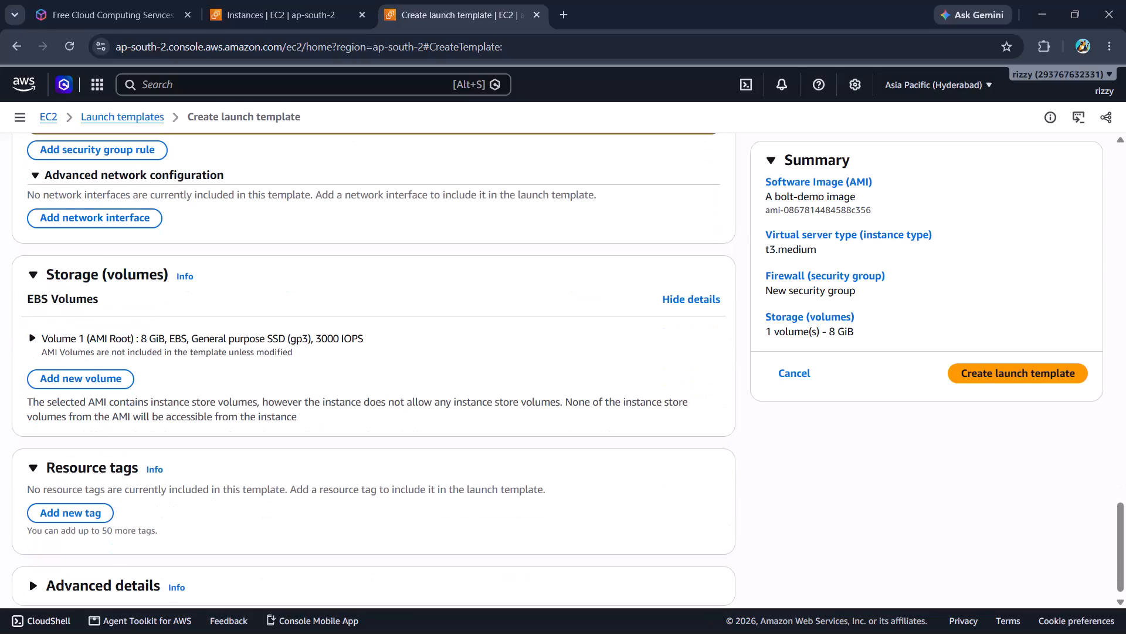
Expand the launch template's advanced details and place the cursor in the optional user data field.
scroll(520, 403, down, 2)
click(79, 572)
scroll(79, 572, down, 4)
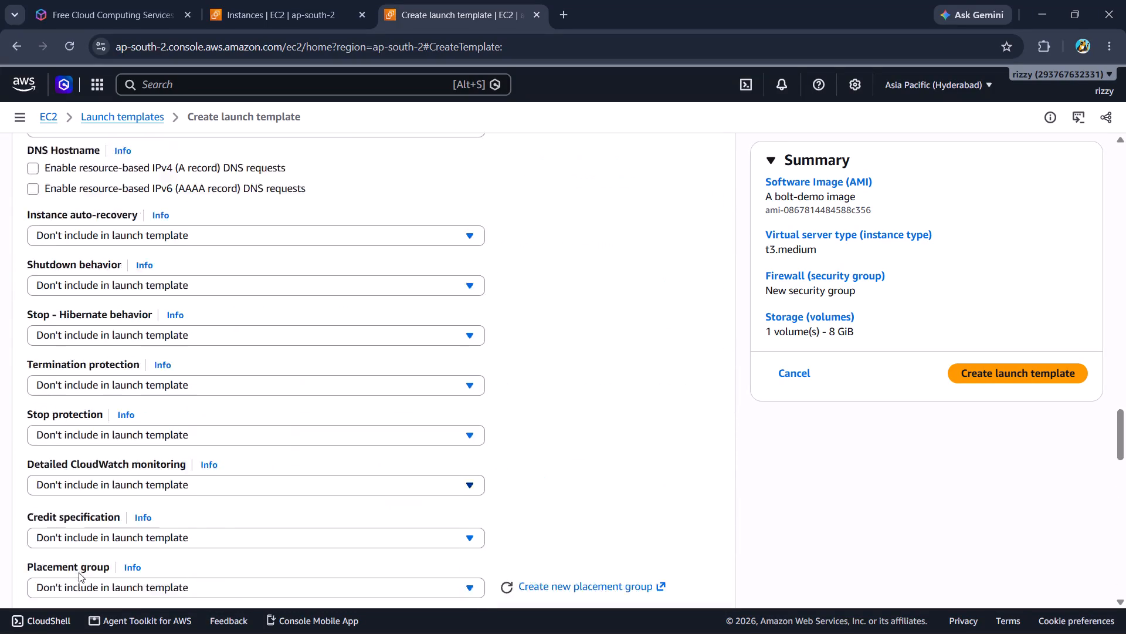
scroll(79, 572, down, 6)
click(141, 426)
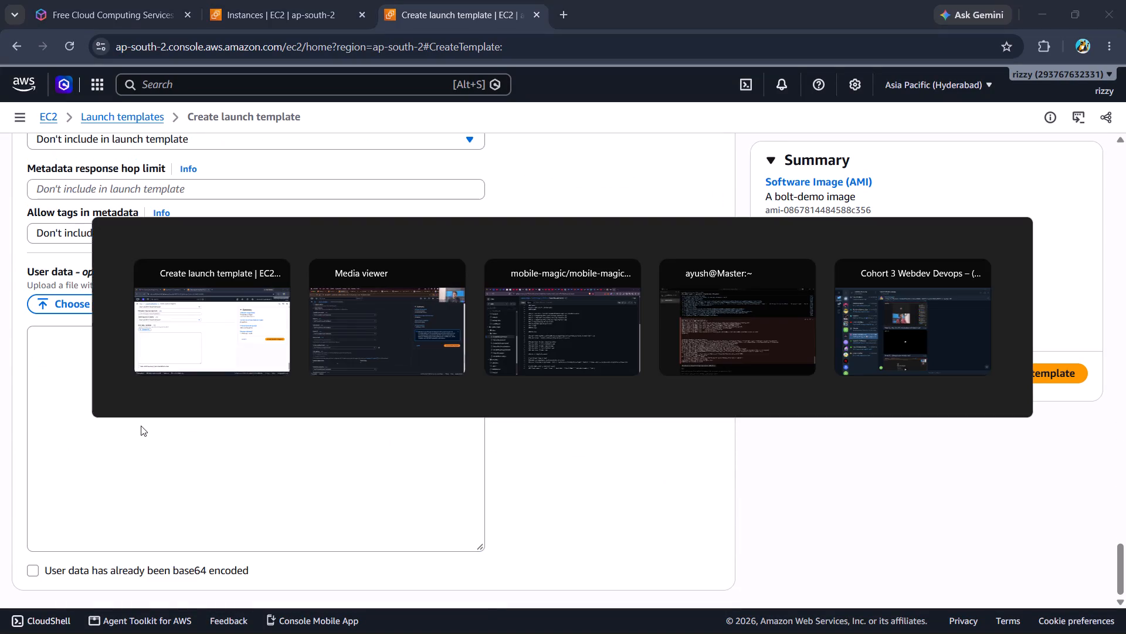
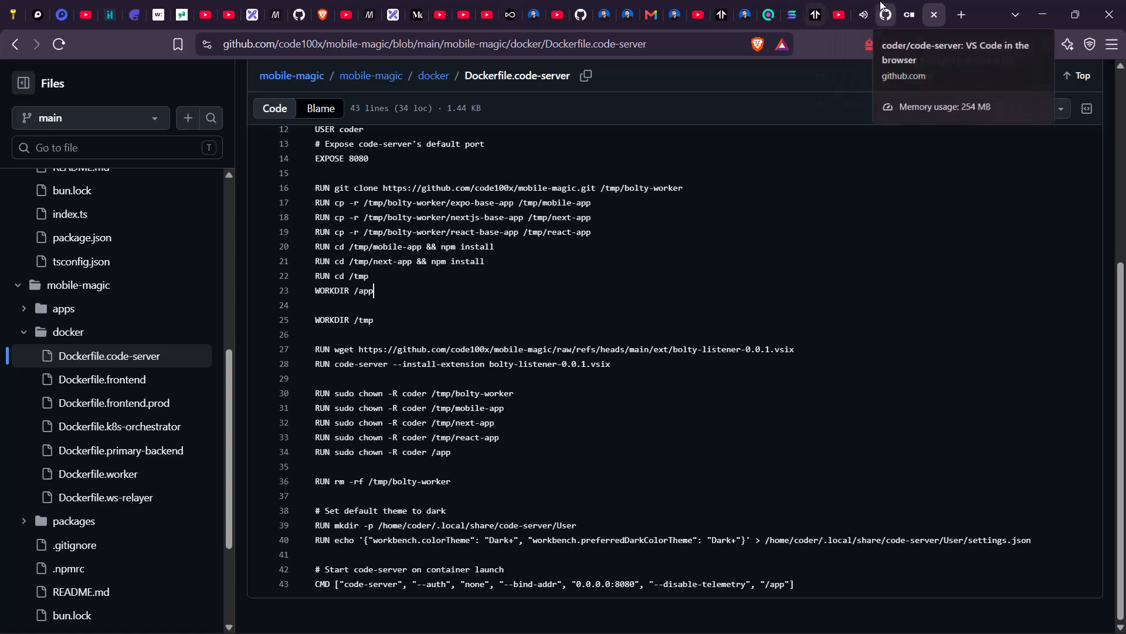
Switch to Spotify and pause the song that is playing.
click(854, 0)
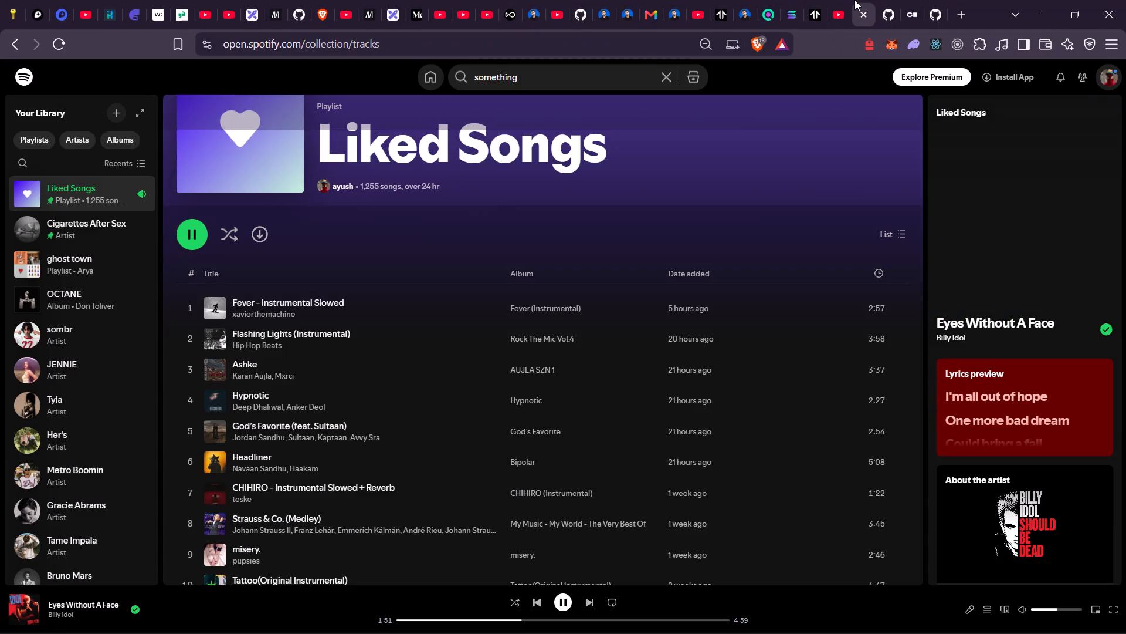
key(space)
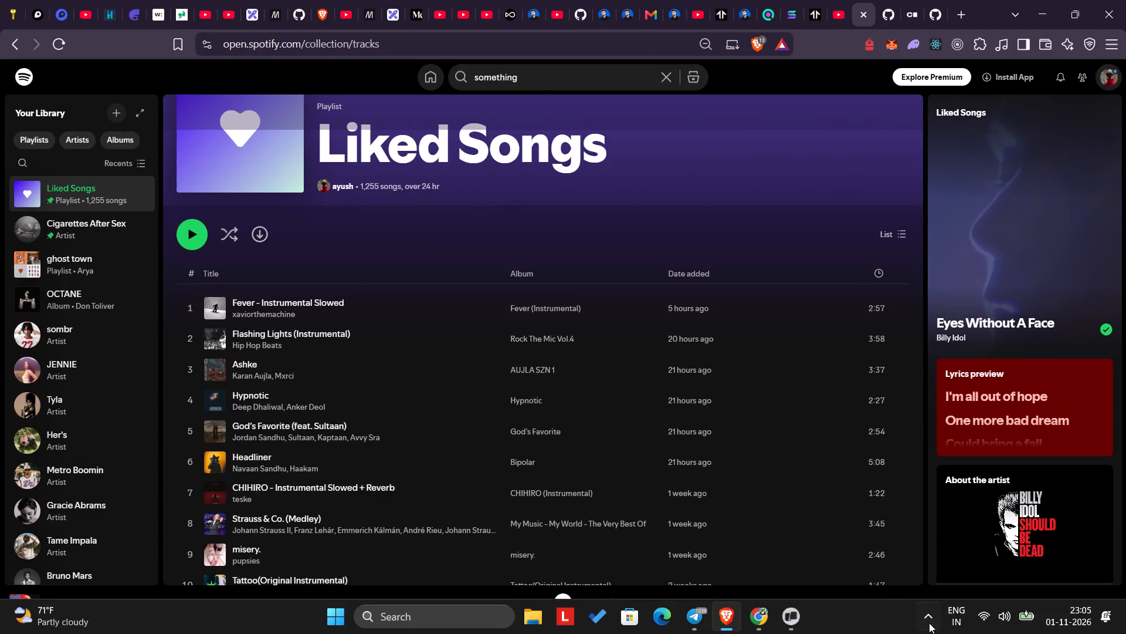
Show the hidden system tray icons of the running background apps.
click(930, 623)
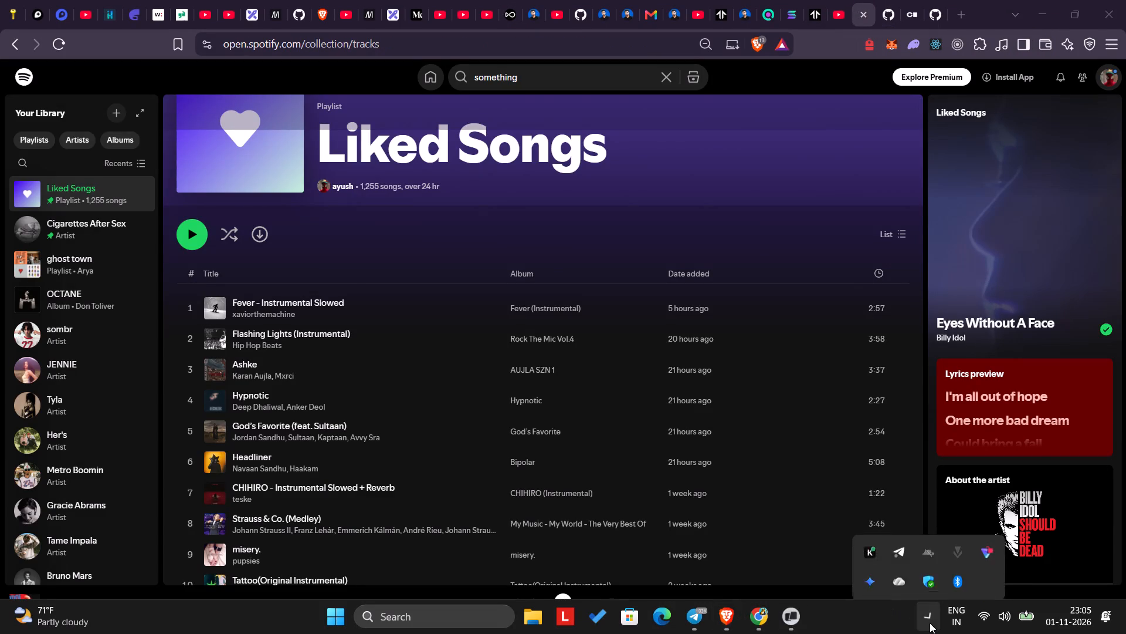
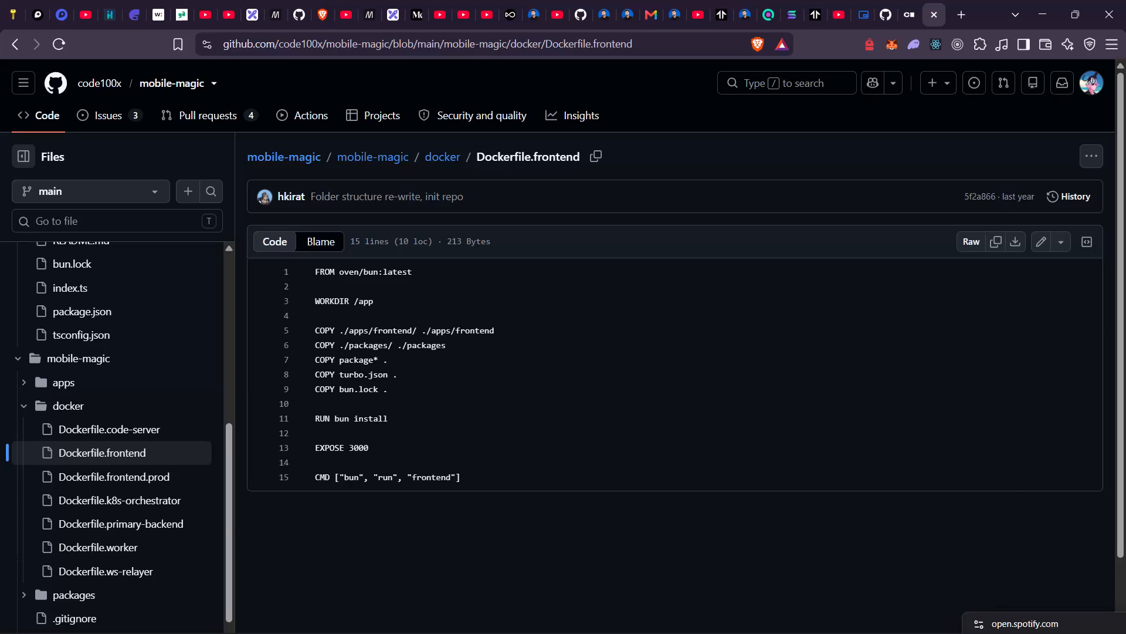
Switch to Chrome's launch template page and begin the optional user data with the command "sudo docker run".
click(752, 461)
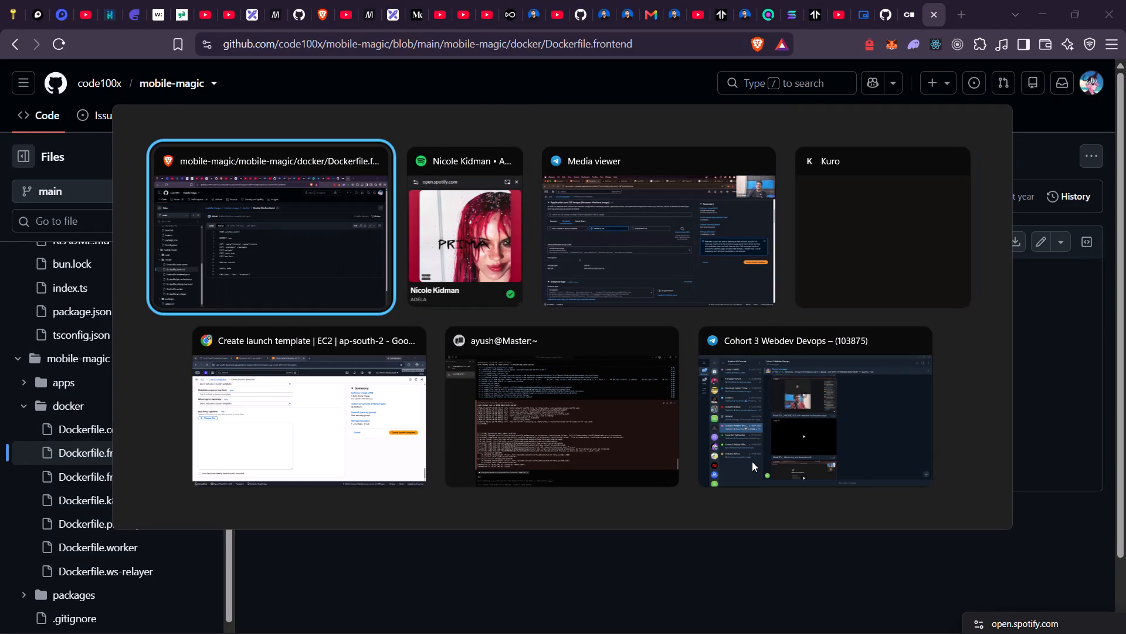
scroll(679, 435, up, 1)
click(452, 444)
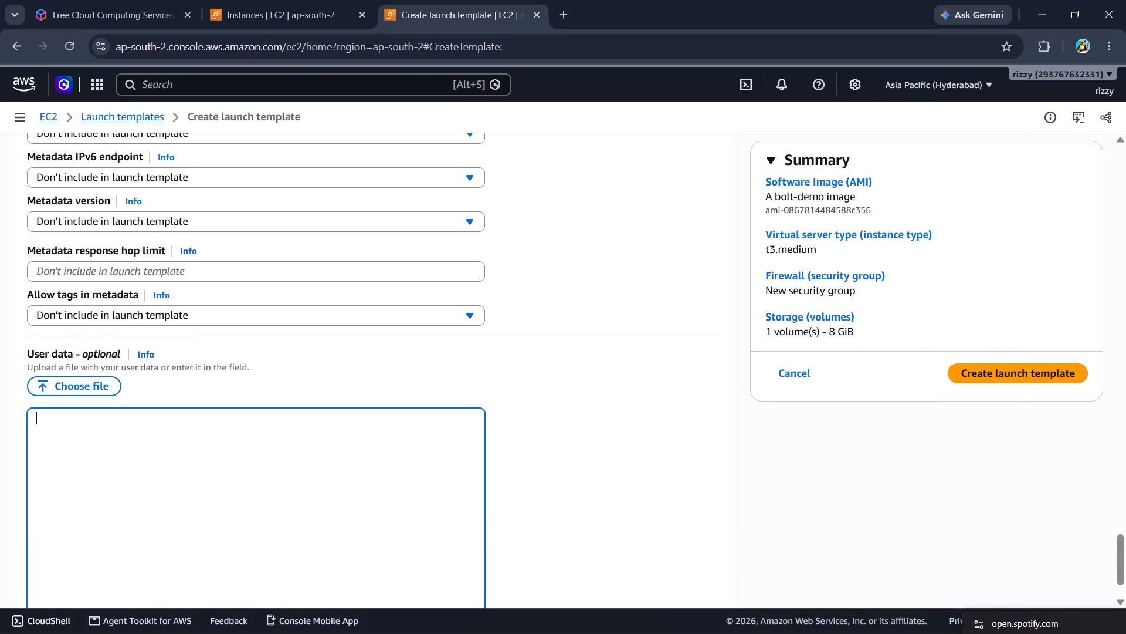
click(304, 453)
text(suddo)
key(BackSpace)
key(BackSpace)
text(o)
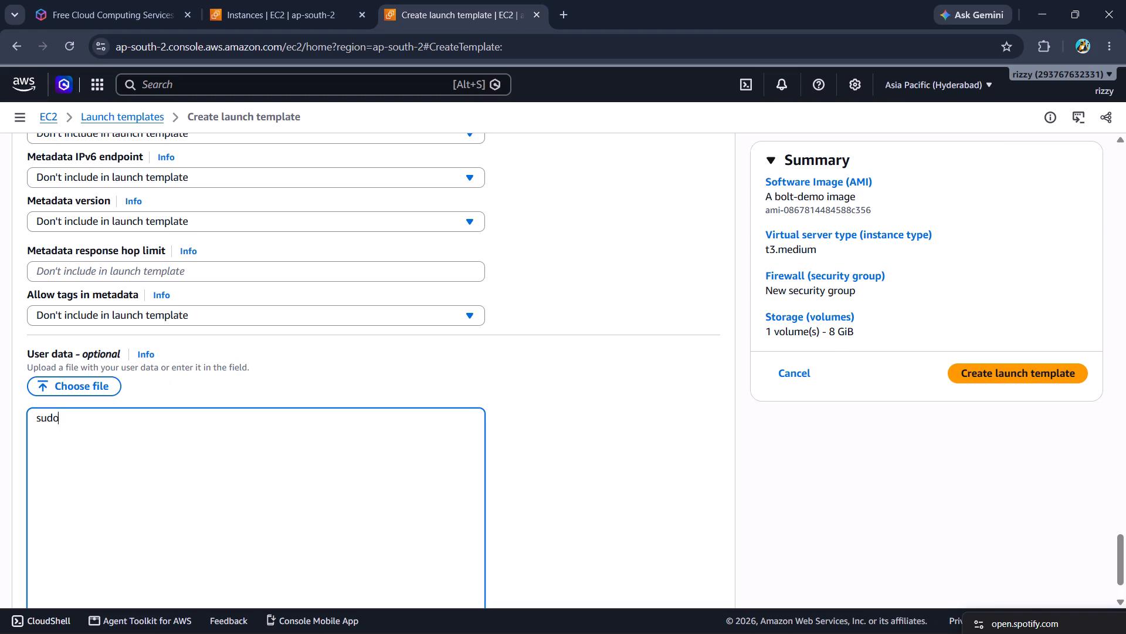
key(space)
text(run)
key(space)
key(BackSpace)
key(BackSpace)
key(BackSpace)
key(BackSpace)
text(docker eu)
key(BackSpace)
key(BackSpace)
text(run =)
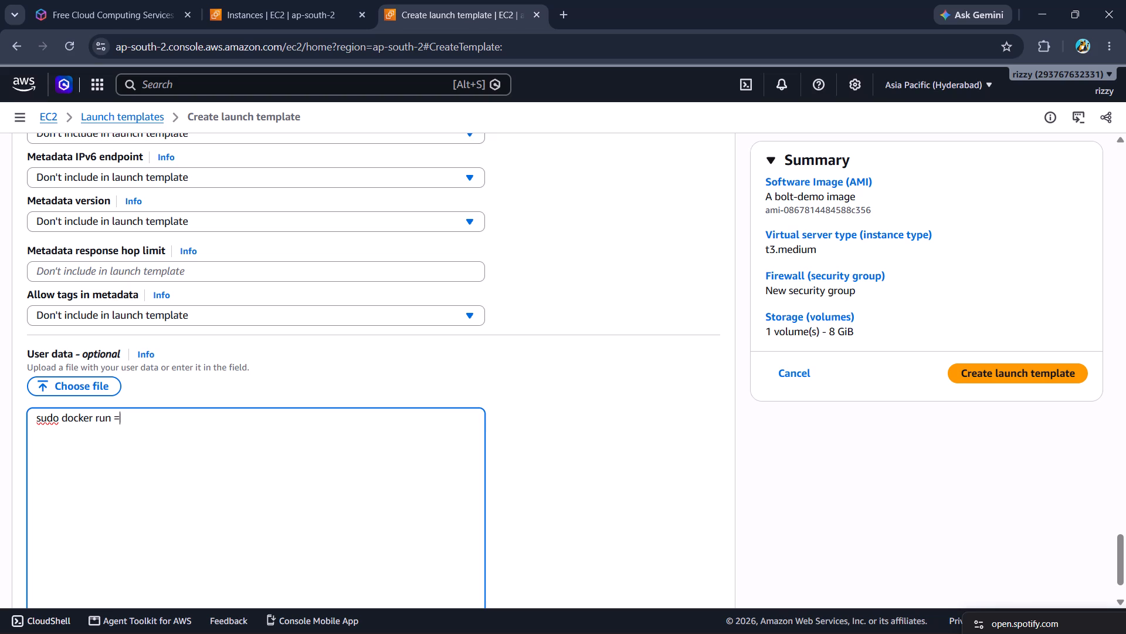
key(BackSpace)
Append the port mapping "-p 8080:8080" and the "-d" flag to the docker run command in the user data.
text(-p)
key(space)
text(8080)
key(shift+colon)
text(8080 -d)
key(space)
key(BackSpace)
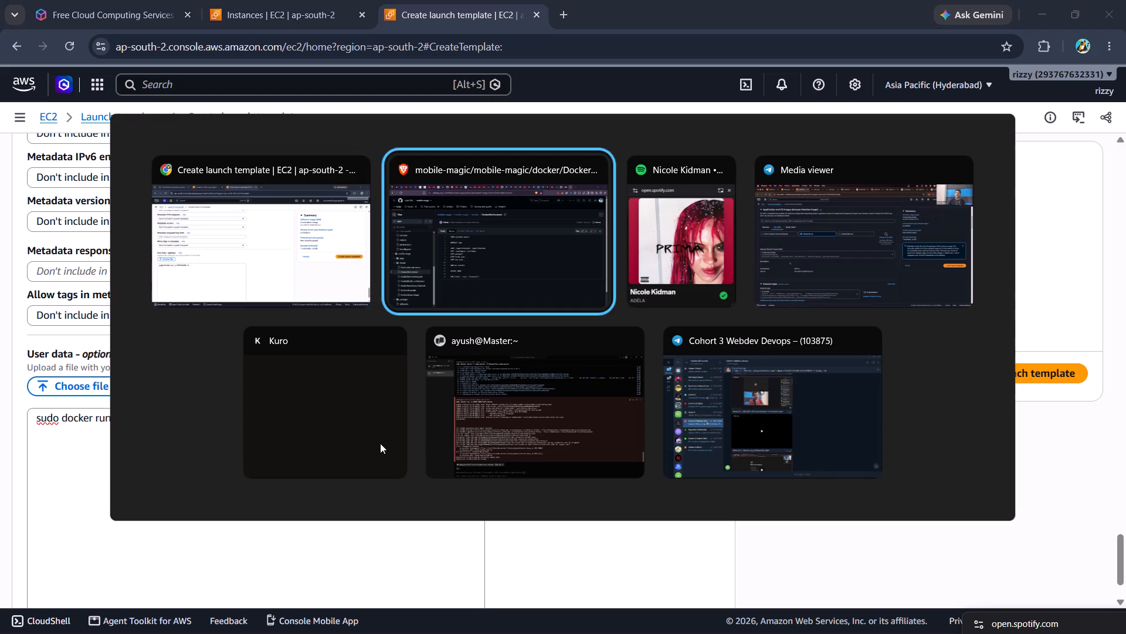
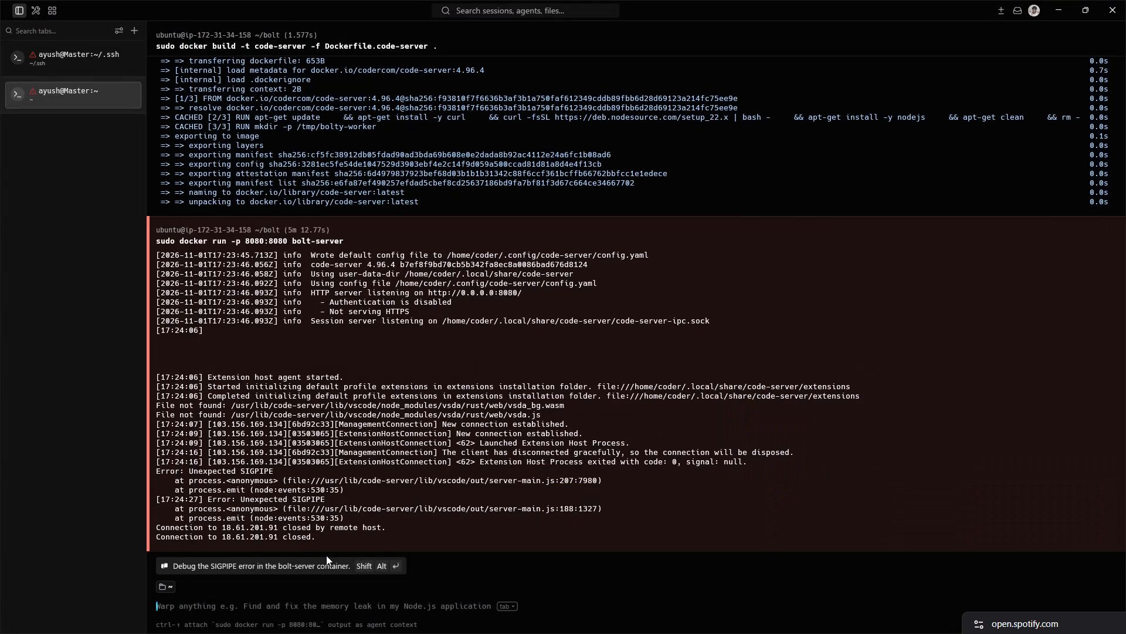
click(77, 79)
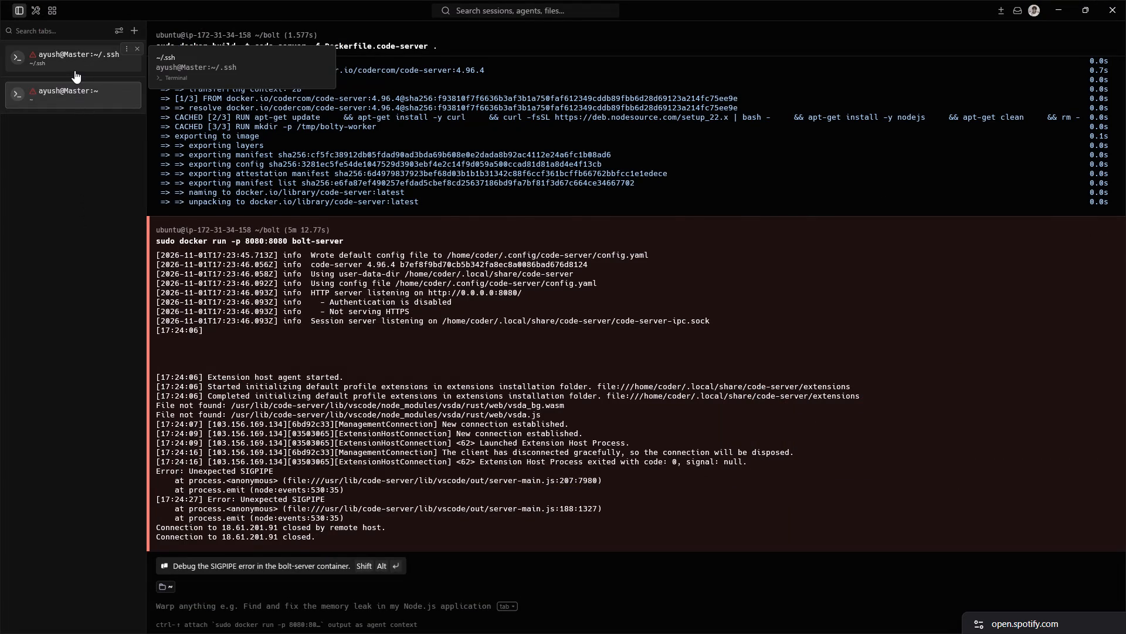
click(74, 70)
click(82, 95)
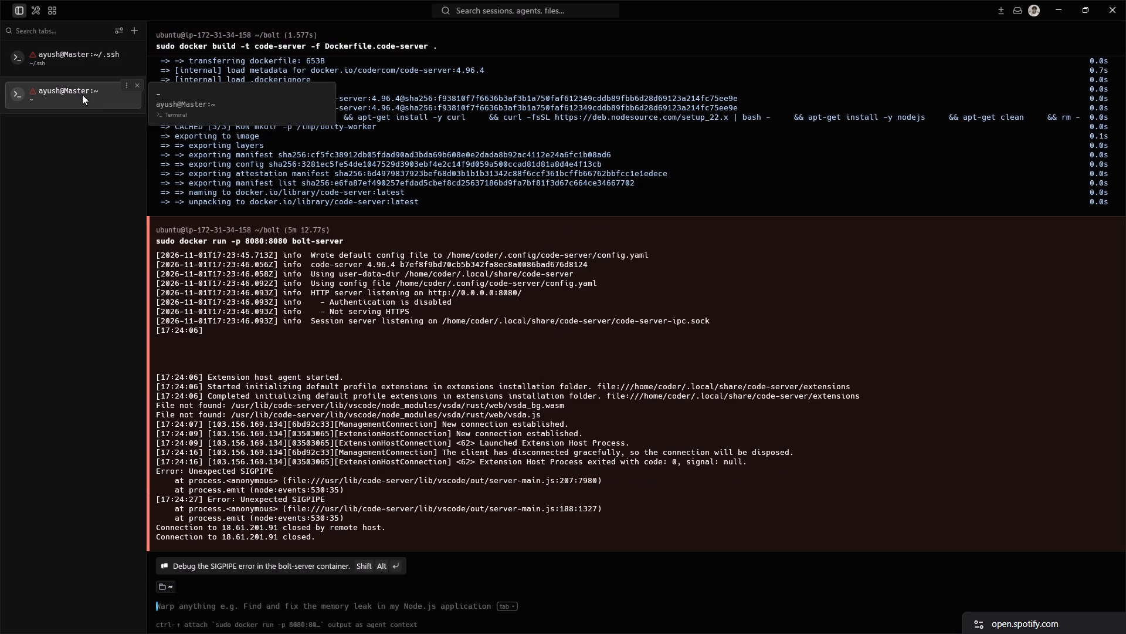
click(220, 593)
key(Up)
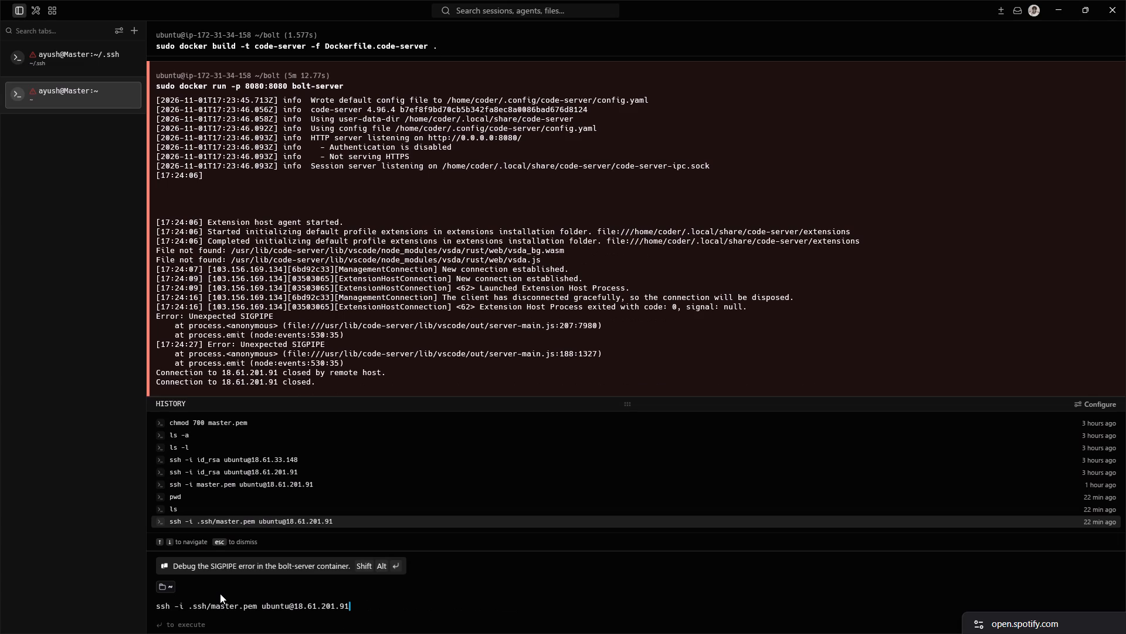
key(Return)
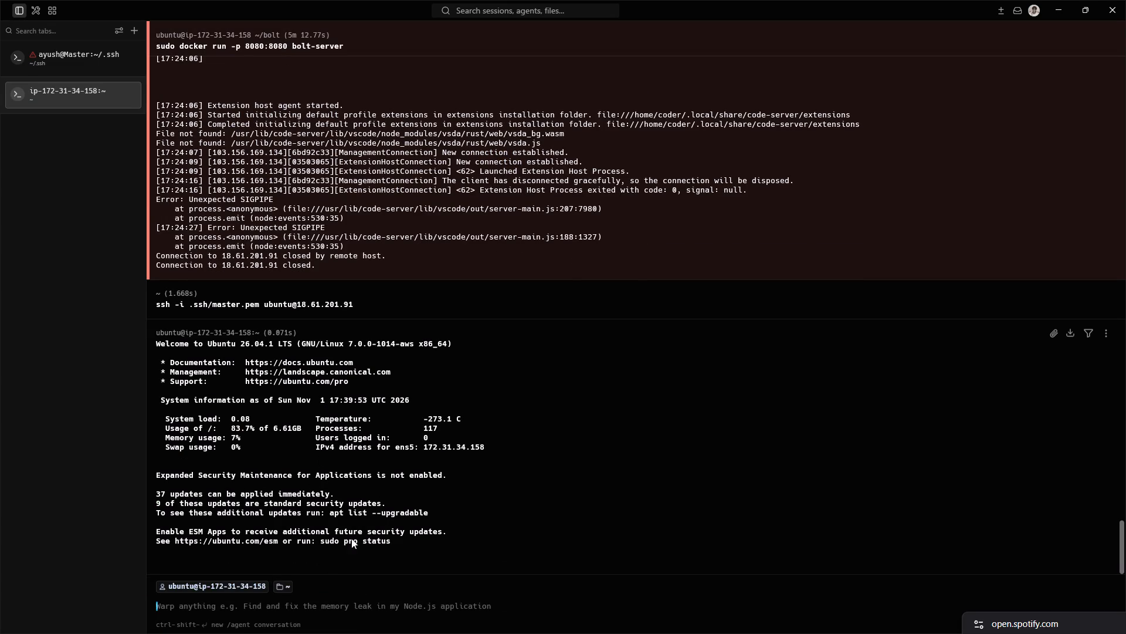
scroll(357, 546, down, 1)
scroll(357, 546, up, 1)
scroll(357, 546, down, 1)
Try to check the running containers on the instance with "docker stats".
click(326, 599)
text(docker stats)
key(Return)
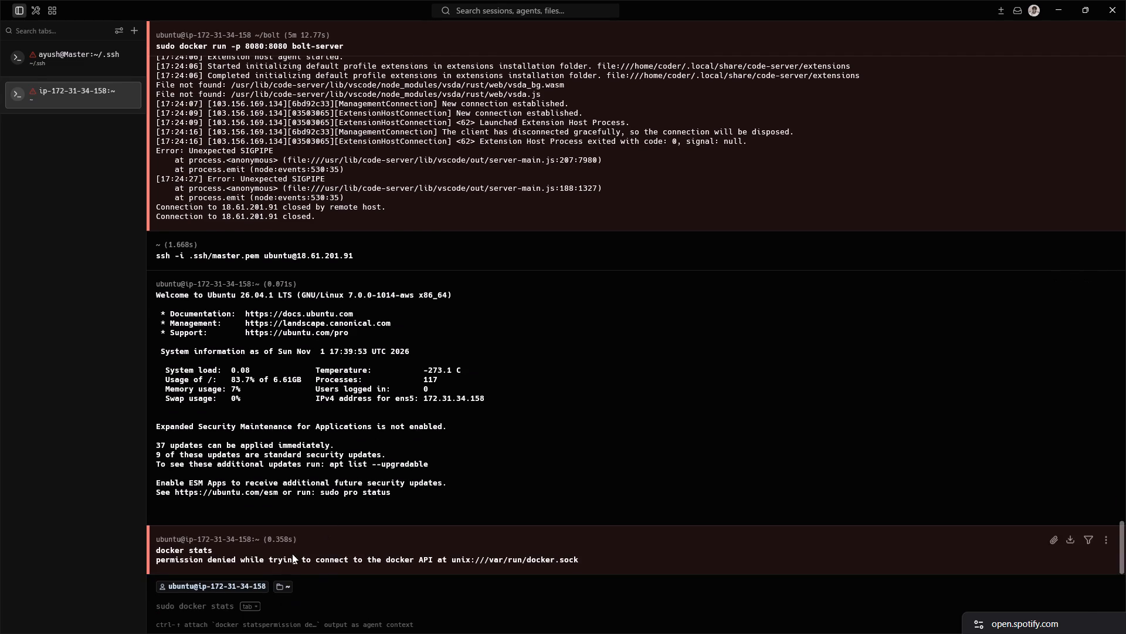
Check the running containers with "sudo docker stats" and exit its live view.
click(314, 606)
key(Up)
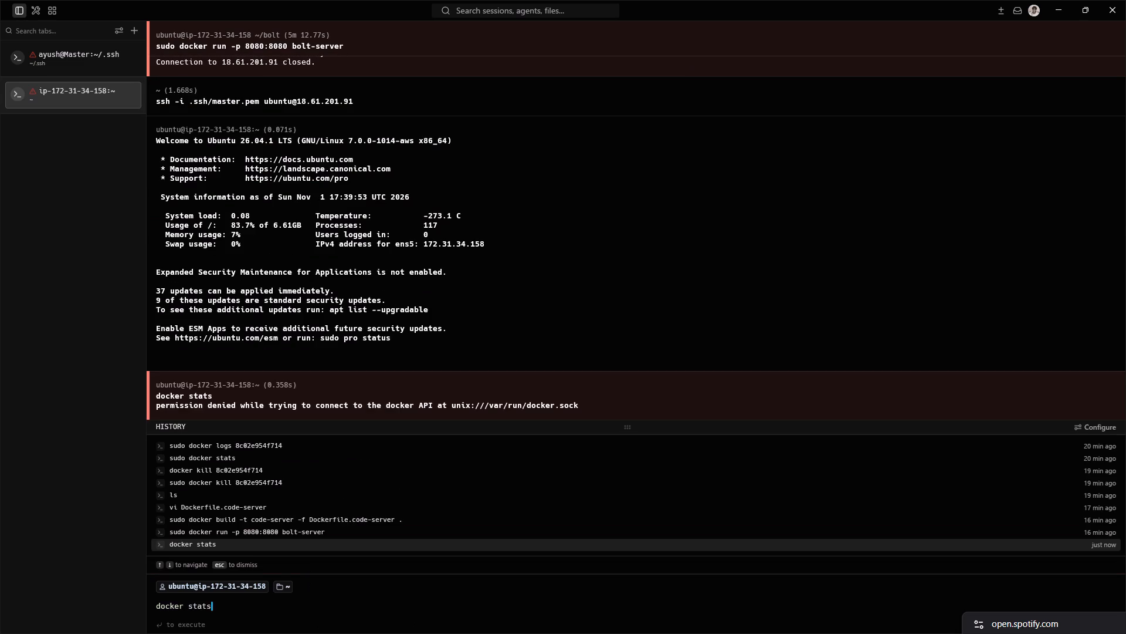
key(Left)
key(Left)
key(Left)
key(Left)
key(Left)
key(Left)
key(Left)
key(Left)
key(Left)
key(Left)
key(Left)
key(Left)
key(Left)
text(sudo)
key(space)
key(Return)
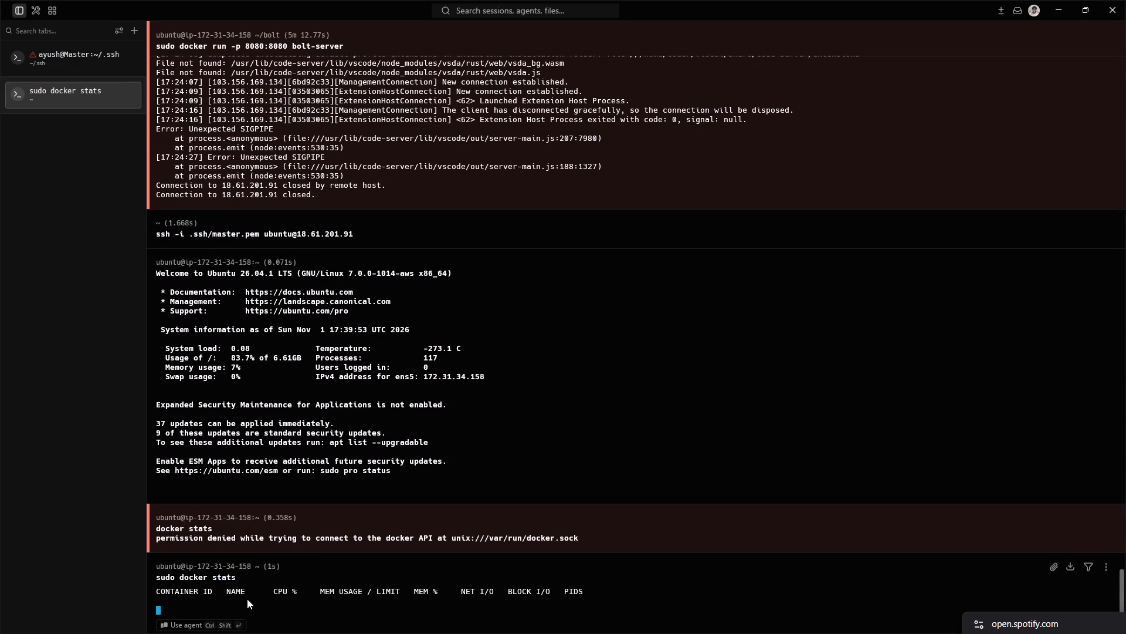
key(d)
key(BackSpace)
key(BackSpace)
key(ctrl+c)
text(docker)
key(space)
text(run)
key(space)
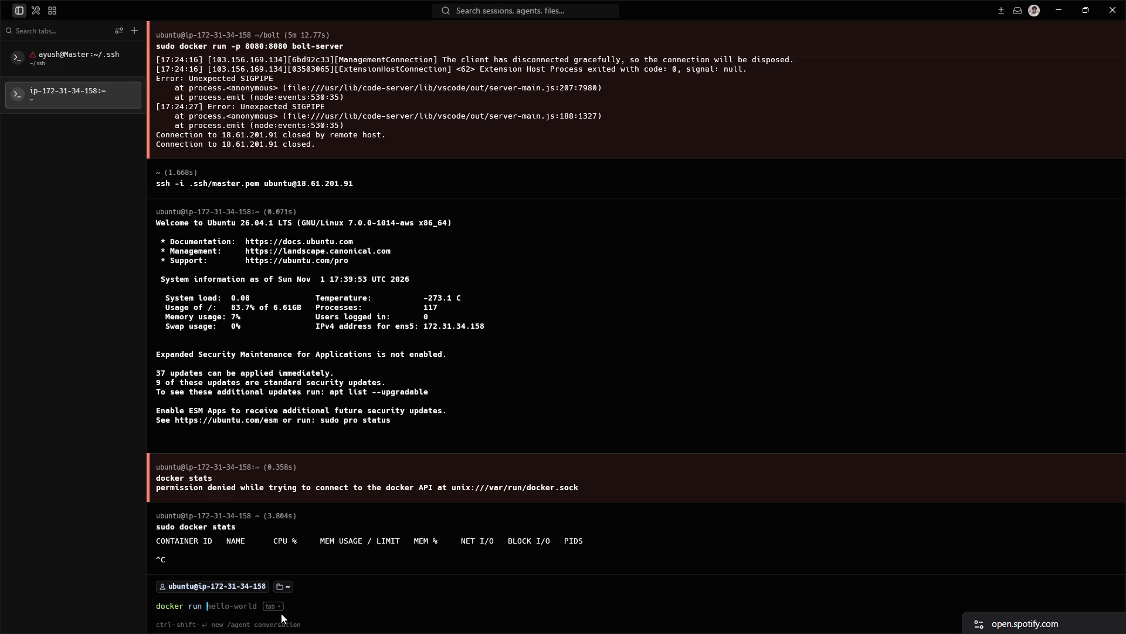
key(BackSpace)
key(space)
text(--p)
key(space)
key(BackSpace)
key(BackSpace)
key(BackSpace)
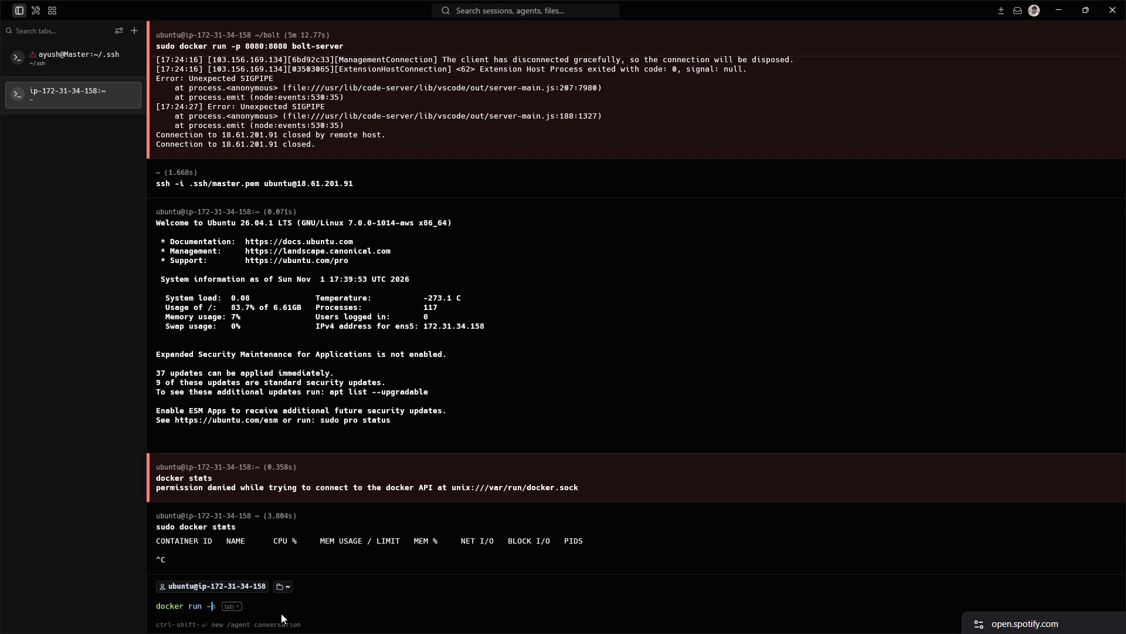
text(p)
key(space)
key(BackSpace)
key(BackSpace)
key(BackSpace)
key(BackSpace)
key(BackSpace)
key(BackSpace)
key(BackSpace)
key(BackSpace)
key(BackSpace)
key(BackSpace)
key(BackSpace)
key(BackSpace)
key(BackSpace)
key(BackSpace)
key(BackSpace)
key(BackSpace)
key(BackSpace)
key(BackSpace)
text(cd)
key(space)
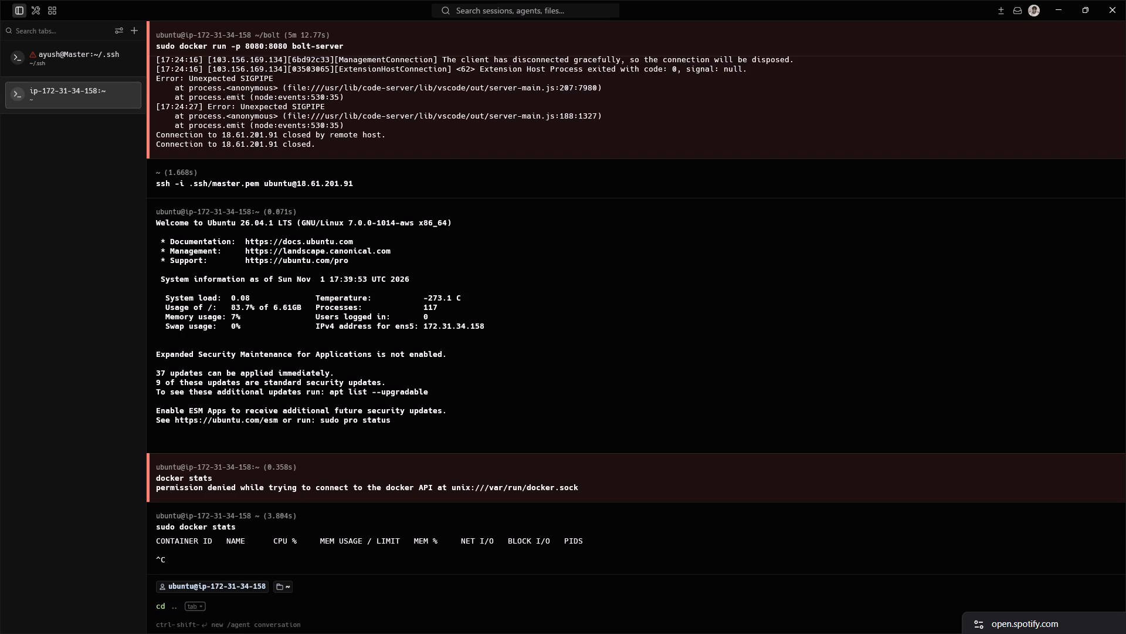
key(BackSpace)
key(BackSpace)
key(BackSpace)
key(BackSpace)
Try to list the Docker images on the instance with "docker images".
text(doce)
key(BackSpace)
text(ker images)
key(Return)
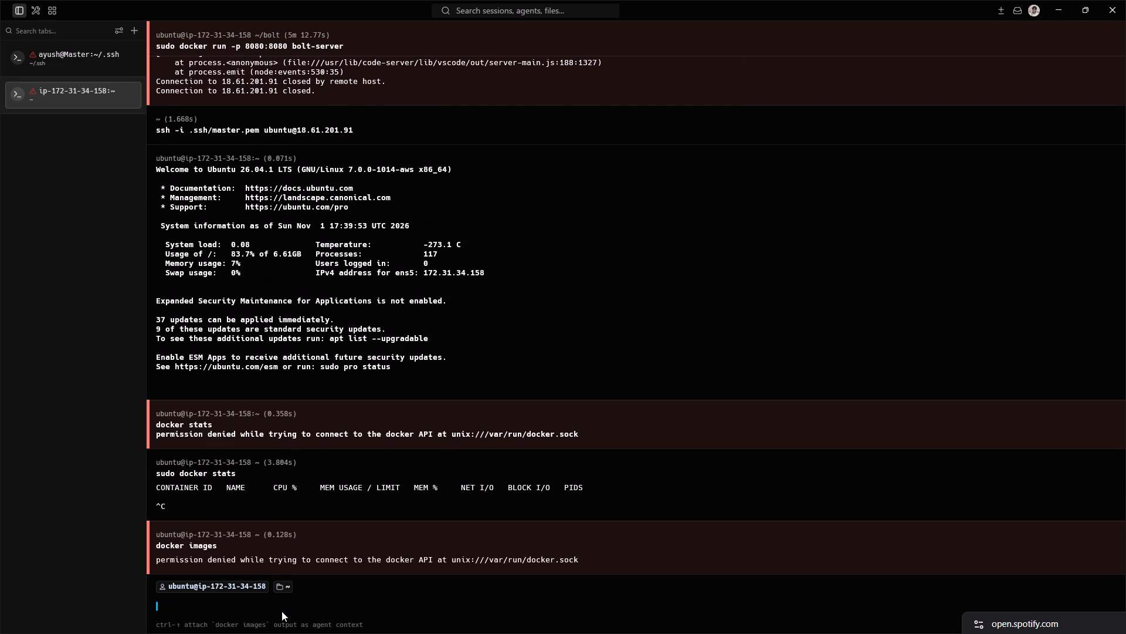
List the Docker images on the instance with "sudo docker images".
key(Up)
key(Left)
key(Left)
key(Left)
key(Left)
key(Left)
key(Left)
key(Left)
key(Left)
key(Left)
key(Left)
key(Left)
key(Left)
key(Left)
key(Left)
key(Left)
key(Left)
key(Left)
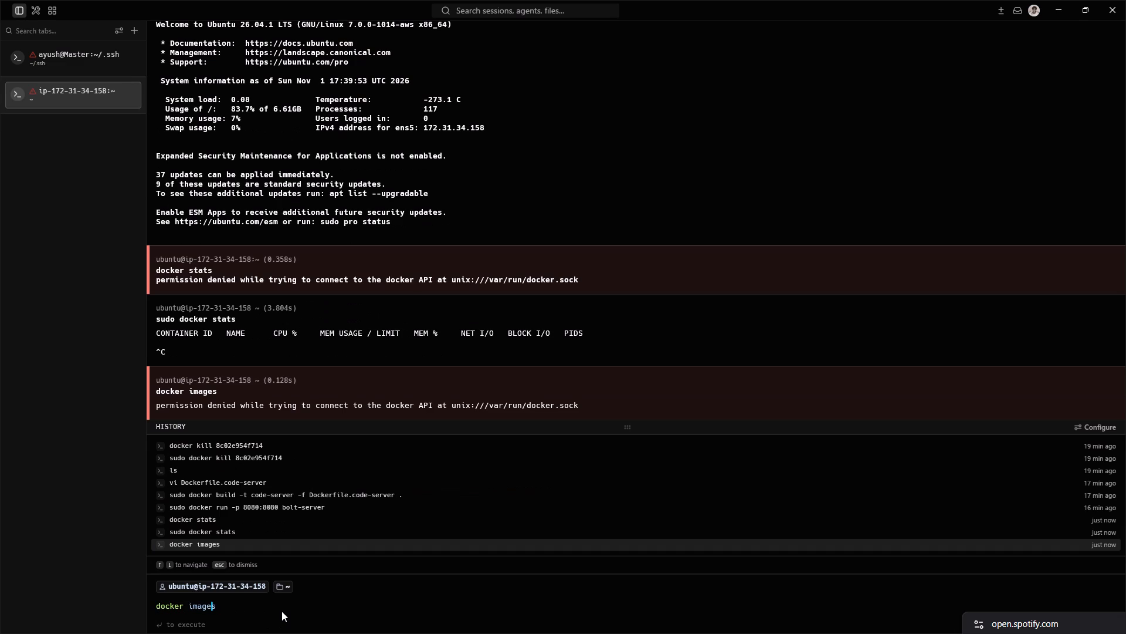
text(sudo)
key(space)
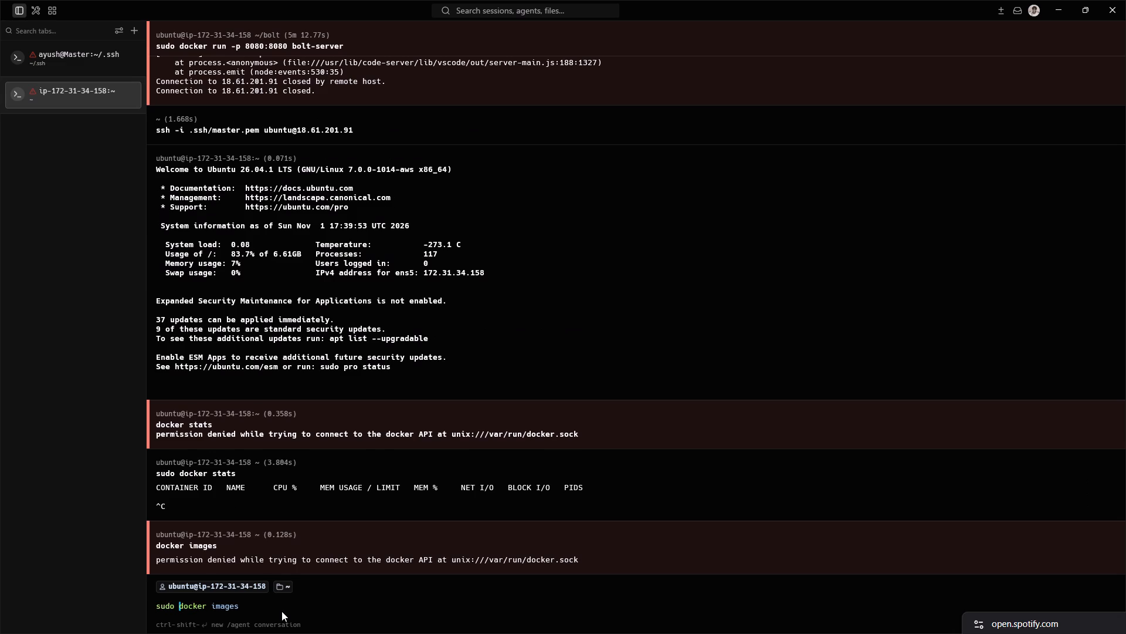
key(Return)
Copy the image name bolt-server, without its tag, from the Docker image list.
drag(154, 541, 209, 542)
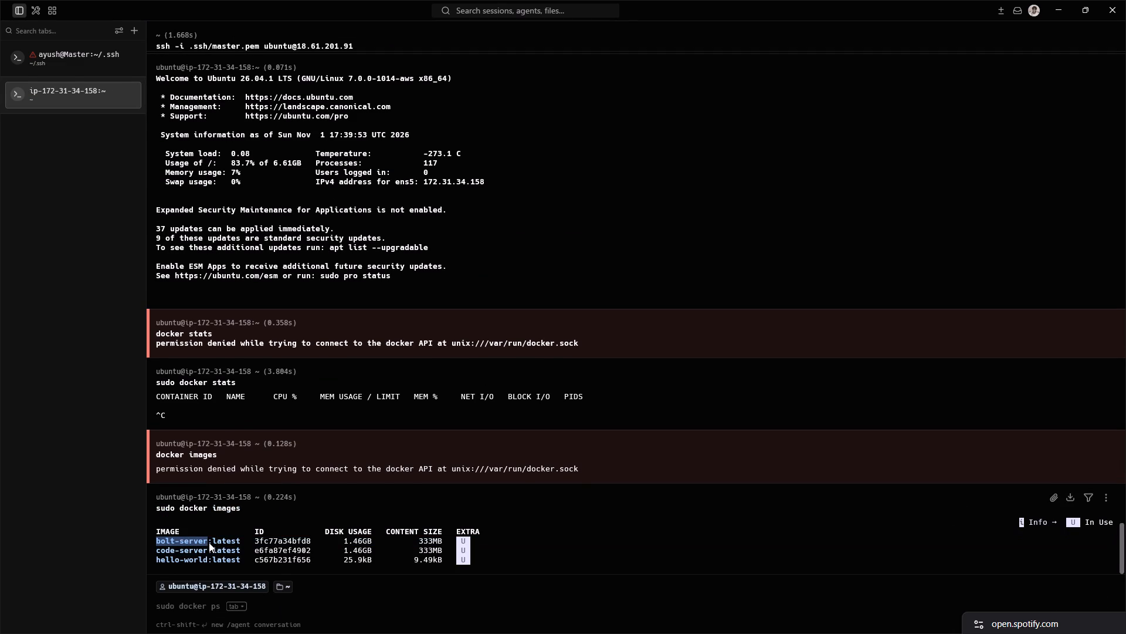
key(ctrl+c)
Start a container from the bolt-server image with "sudo docker run -p 8080:8080 bolt-server".
click(272, 608)
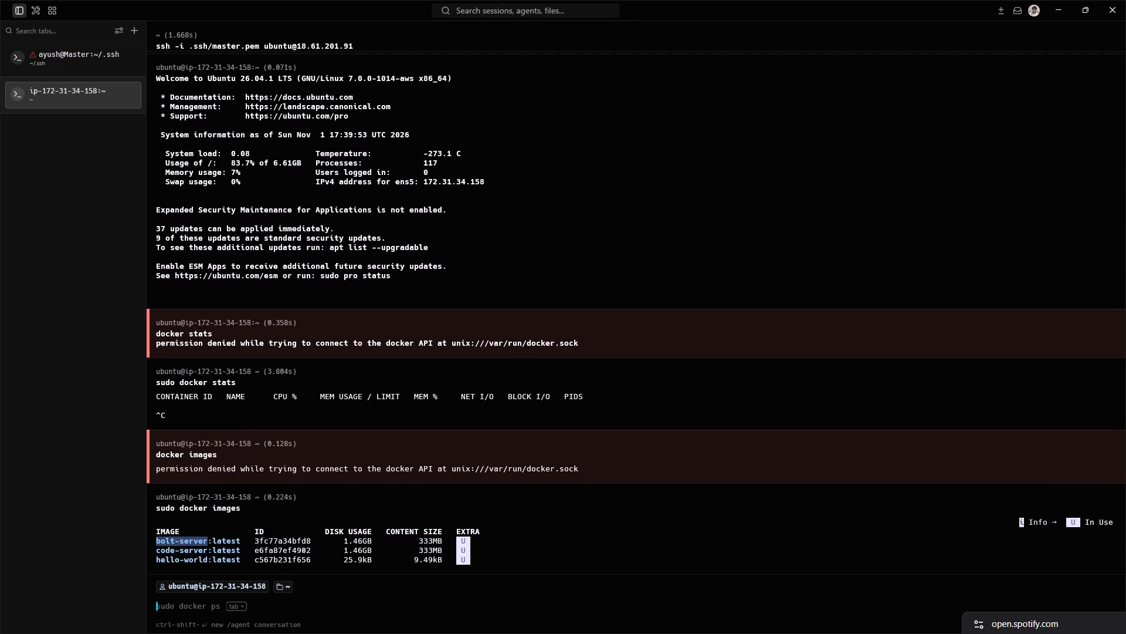
text(sudo docker eu)
key(BackSpace)
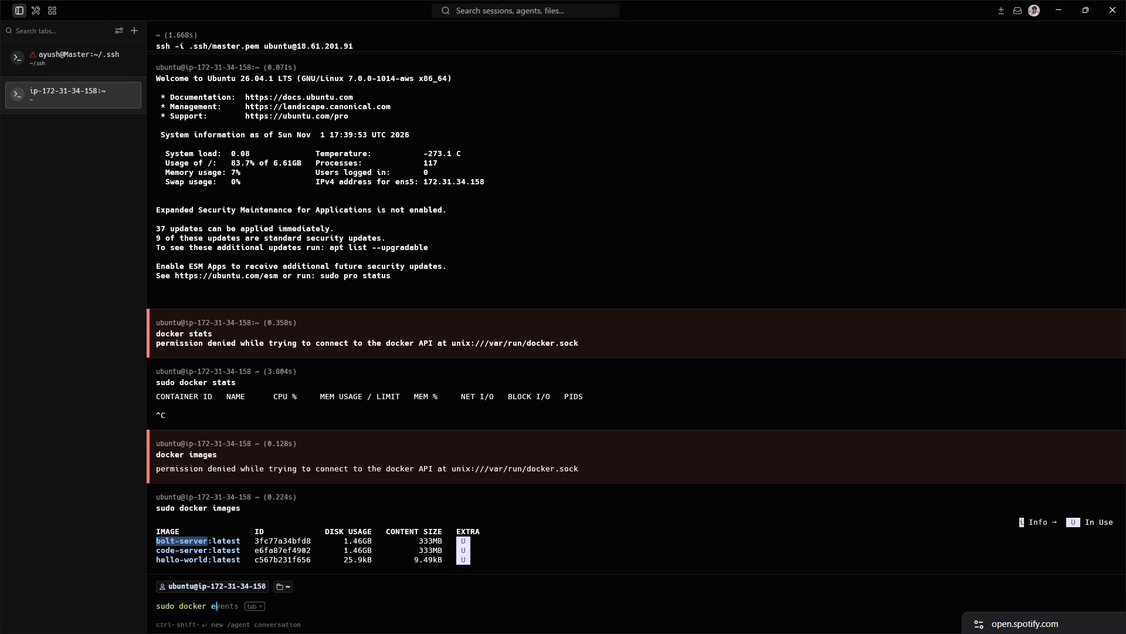
key(BackSpace)
text(run)
key(space)
text(-p)
key(space)
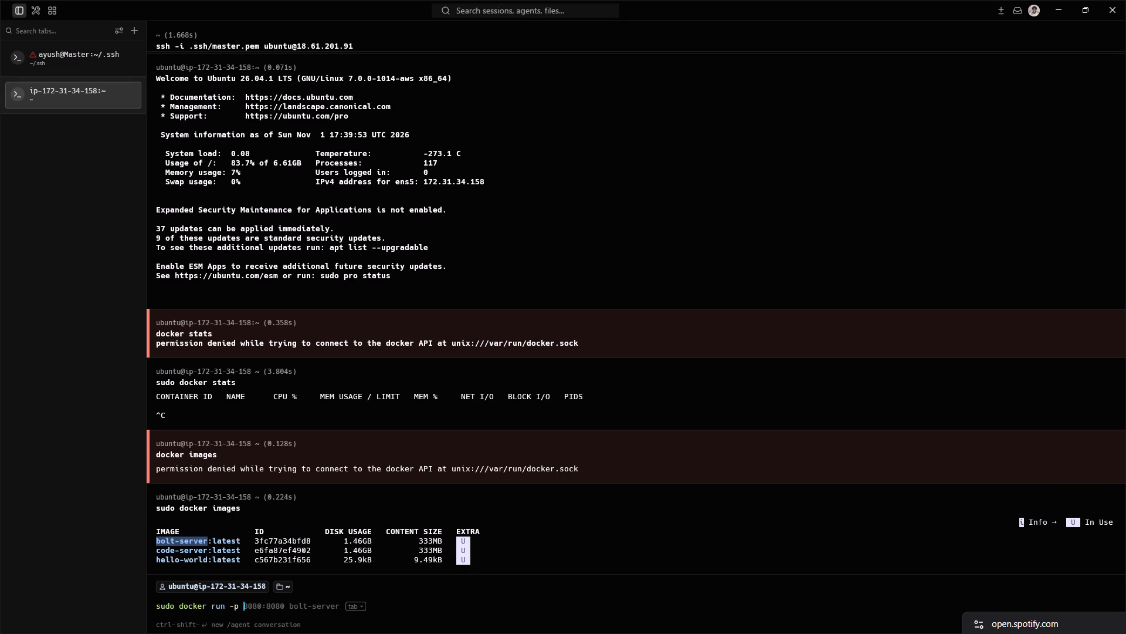
key(Tab)
key(BackSpace)
key(BackSpace)
key(BackSpace)
key(BackSpace)
key(BackSpace)
key(BackSpace)
key(BackSpace)
key(ctrl+z)
key(r)
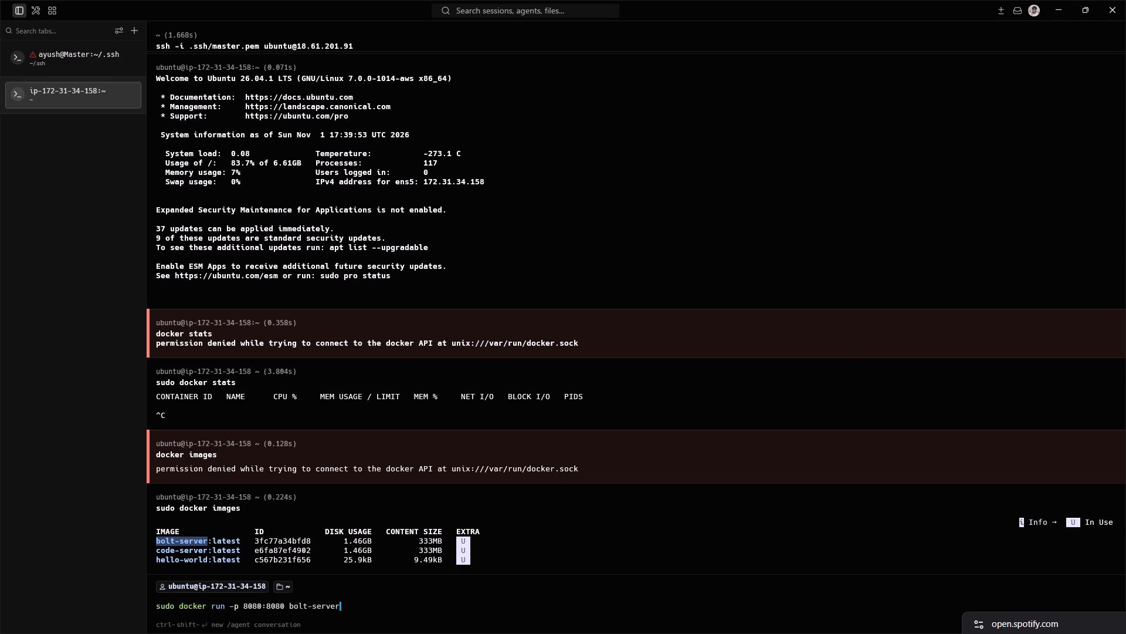
scroll(358, 341, up, 2)
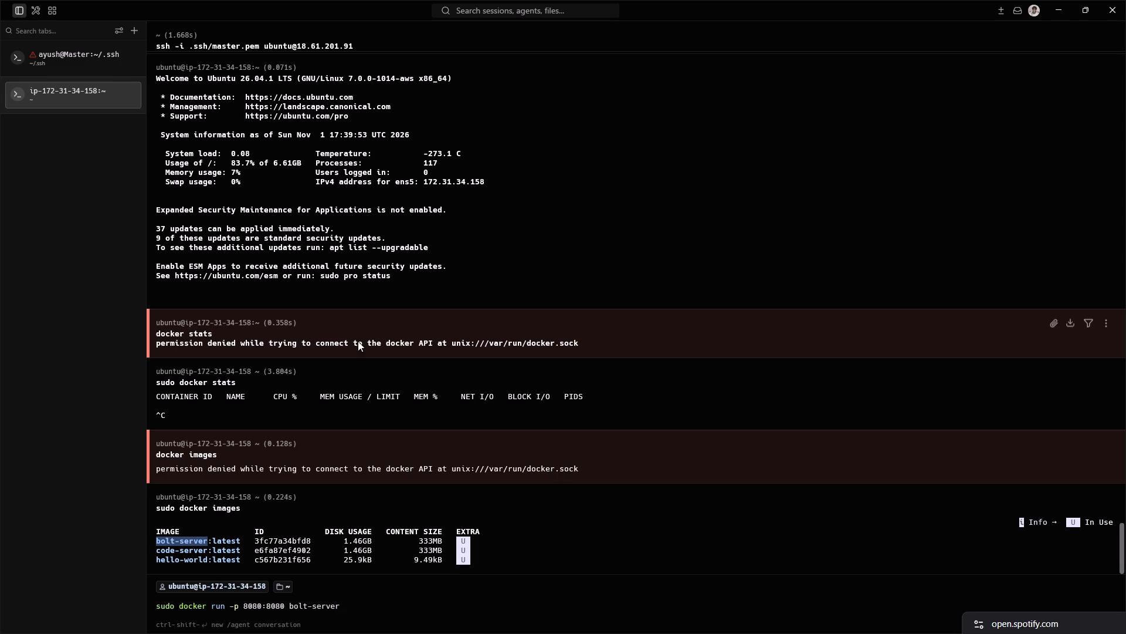
scroll(358, 341, up, 4)
scroll(358, 341, down, 2)
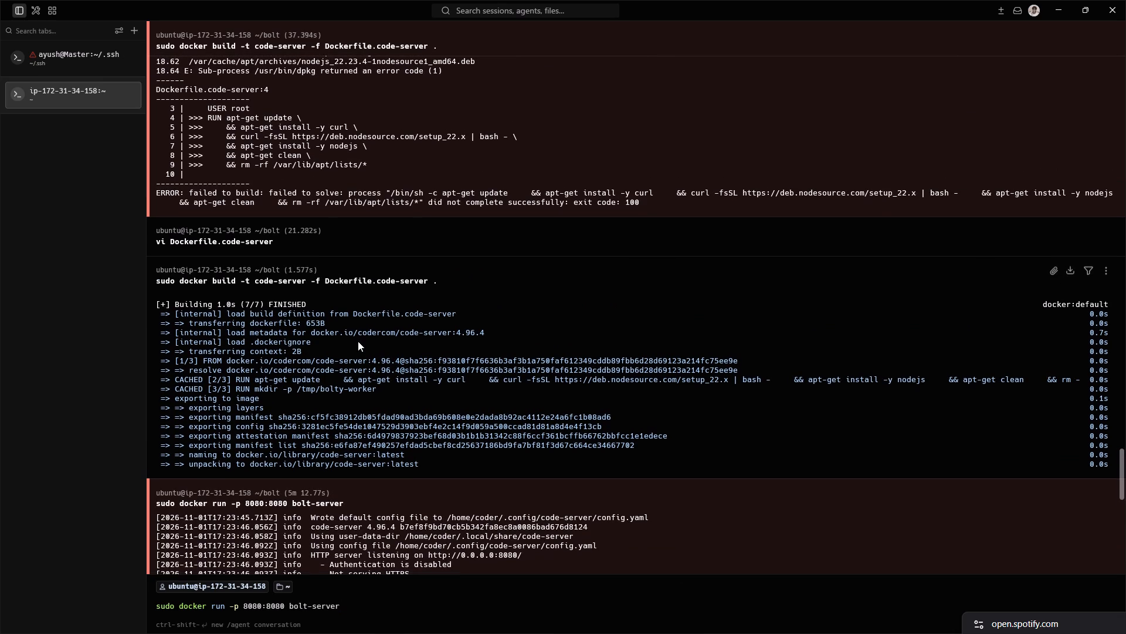
scroll(358, 341, down, 2)
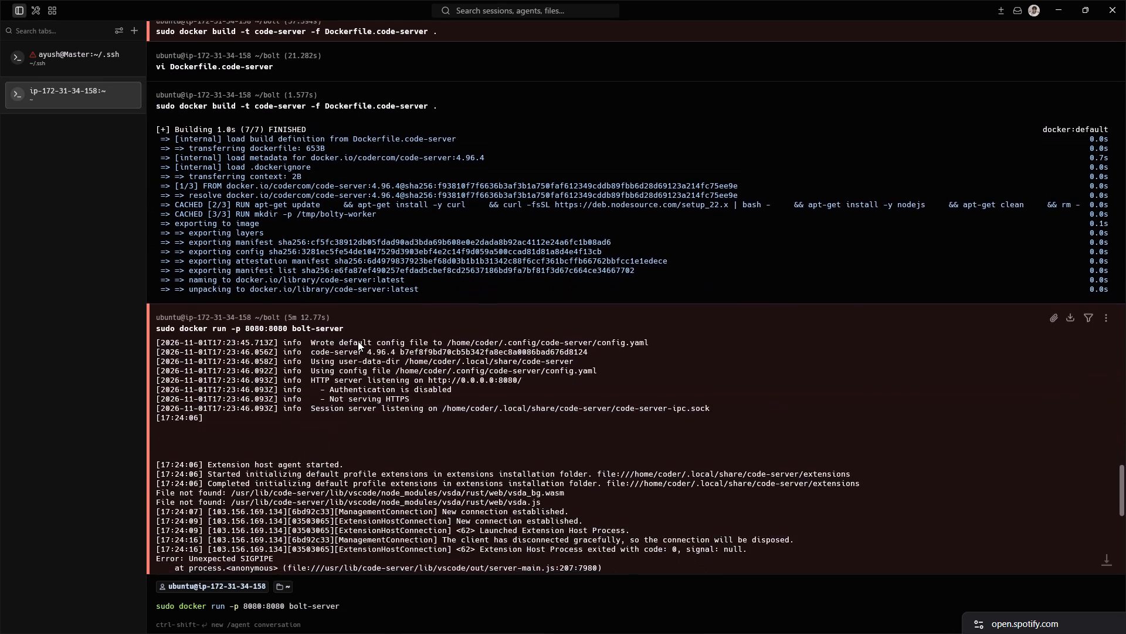
scroll(358, 341, down, 1)
scroll(377, 410, down, 2)
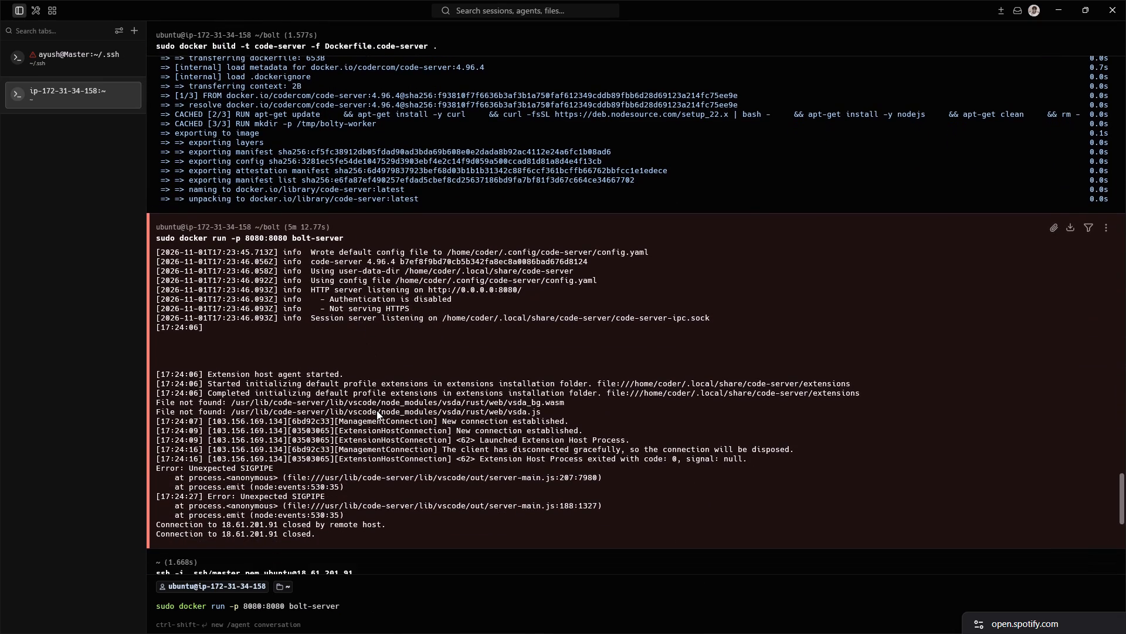
scroll(377, 410, down, 6)
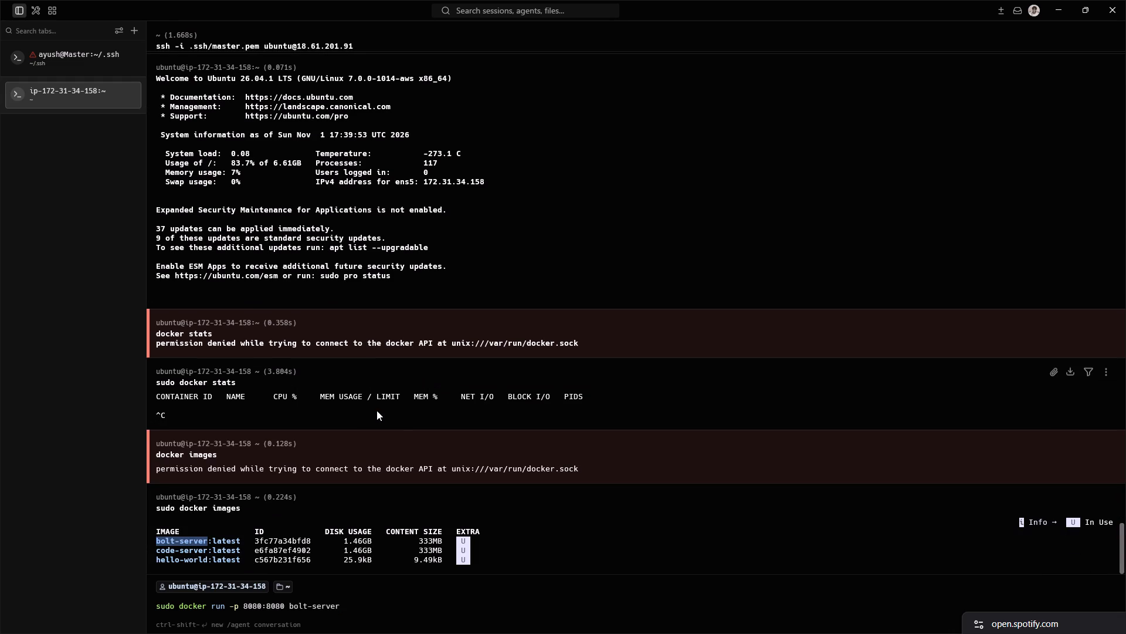
key(Return)
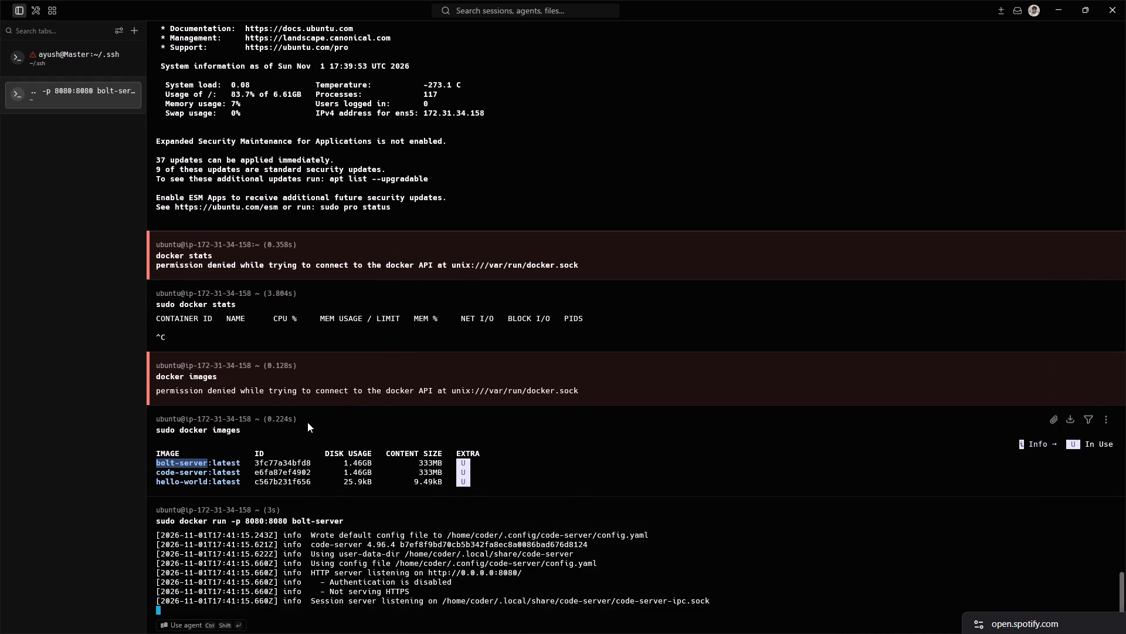
Interrupt the bolt-server container running in the foreground.
scroll(280, 514, down, 1)
scroll(308, 564, down, 1)
key(ctrl+c)
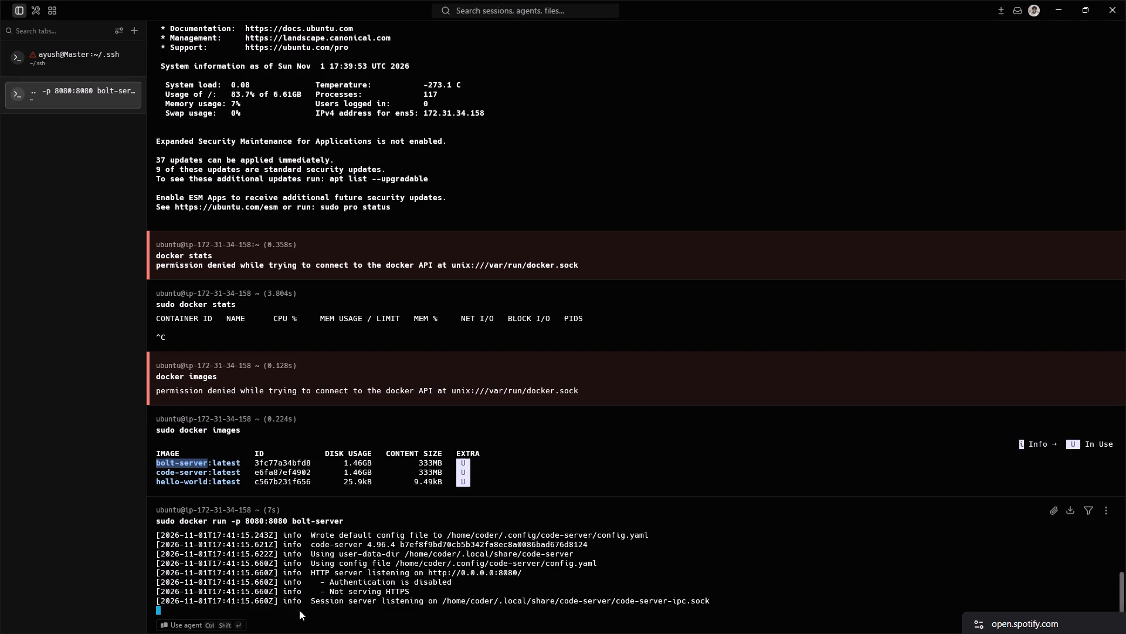
Interrupt the bolt-server container running in the foreground.
click(306, 612)
key(ctrl+c)
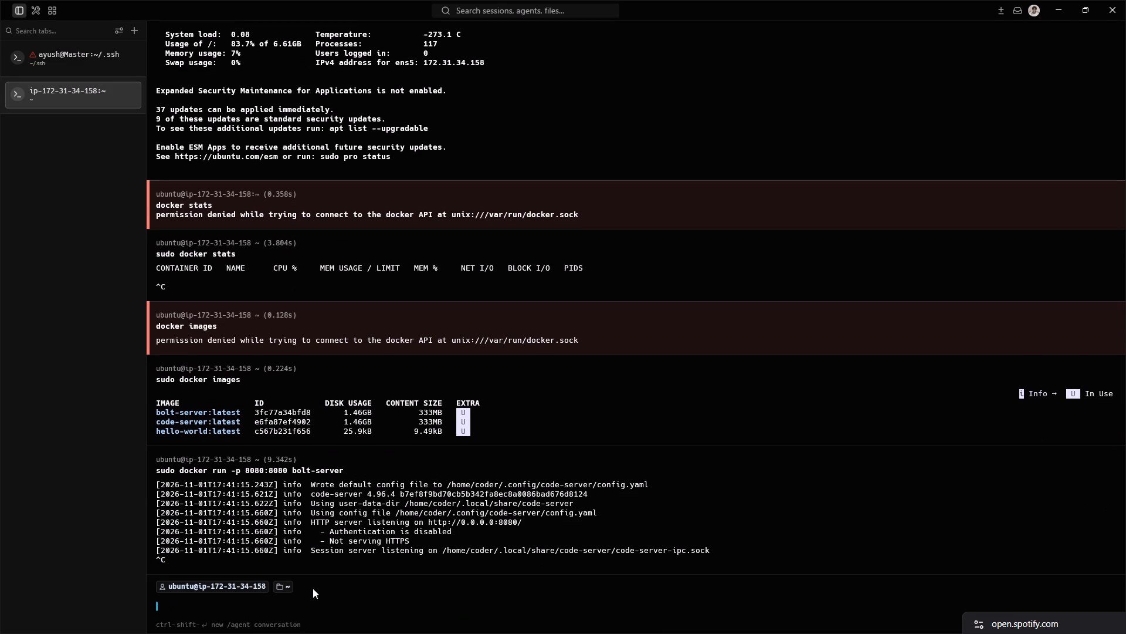
Start the bolt-server container in detached mode with "sudo docker run -p 8080:8080 -d bolt-server".
click(316, 602)
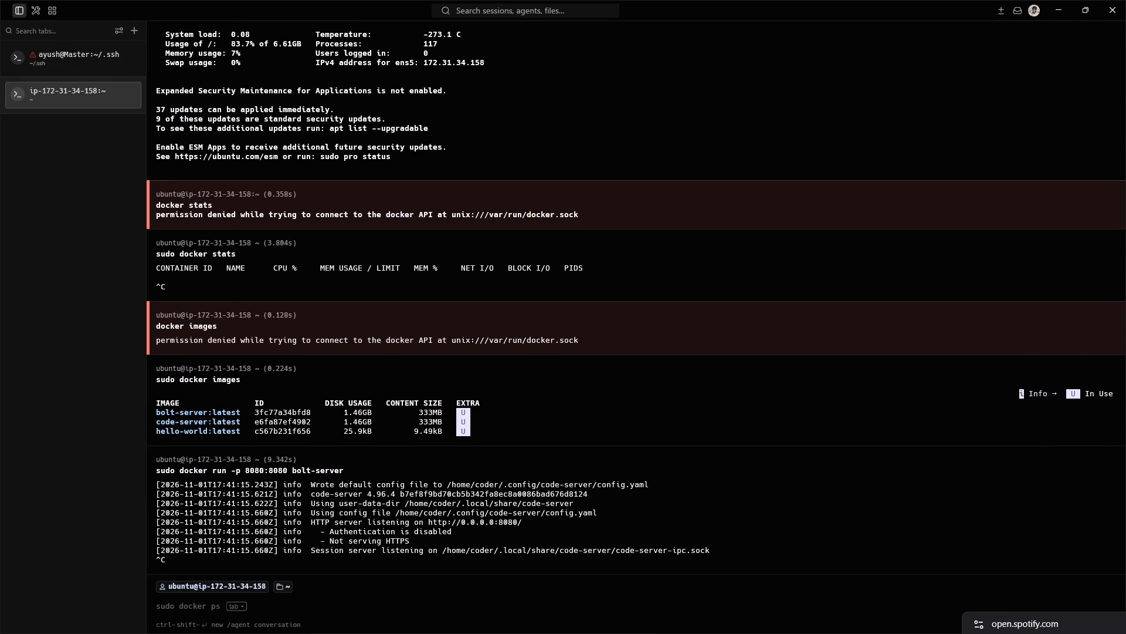
click(316, 602)
key(Up)
key(Left)
key(Left)
key(Left)
key(Left)
key(Left)
key(Left)
key(Left)
key(Left)
key(Left)
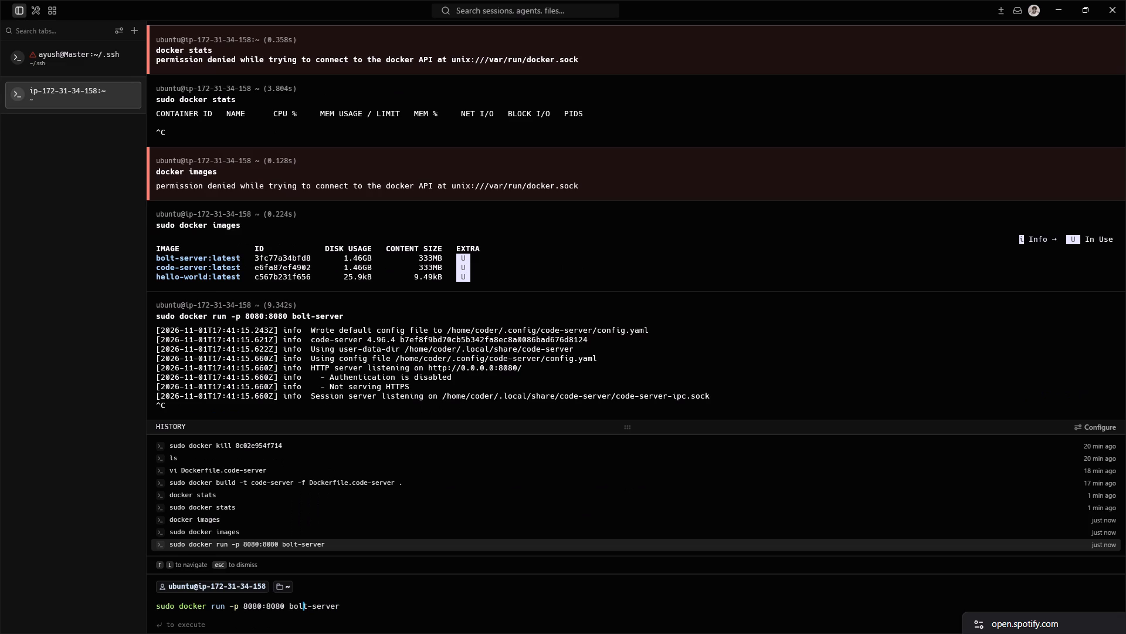
key(Left)
key(Left)
text(-d)
key(space)
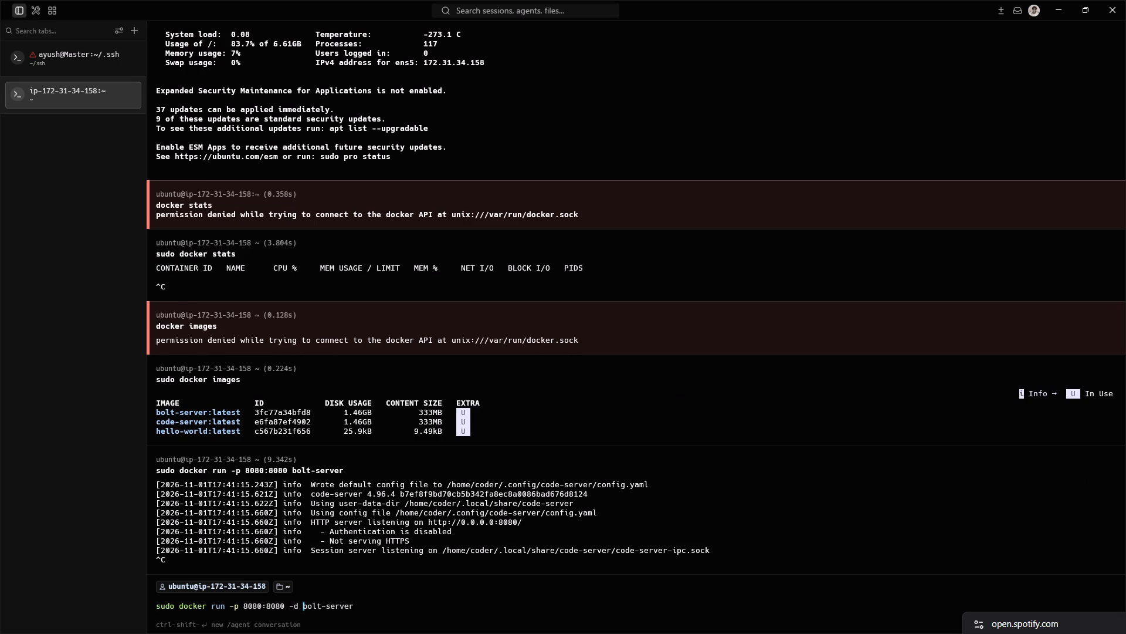
key(Return)
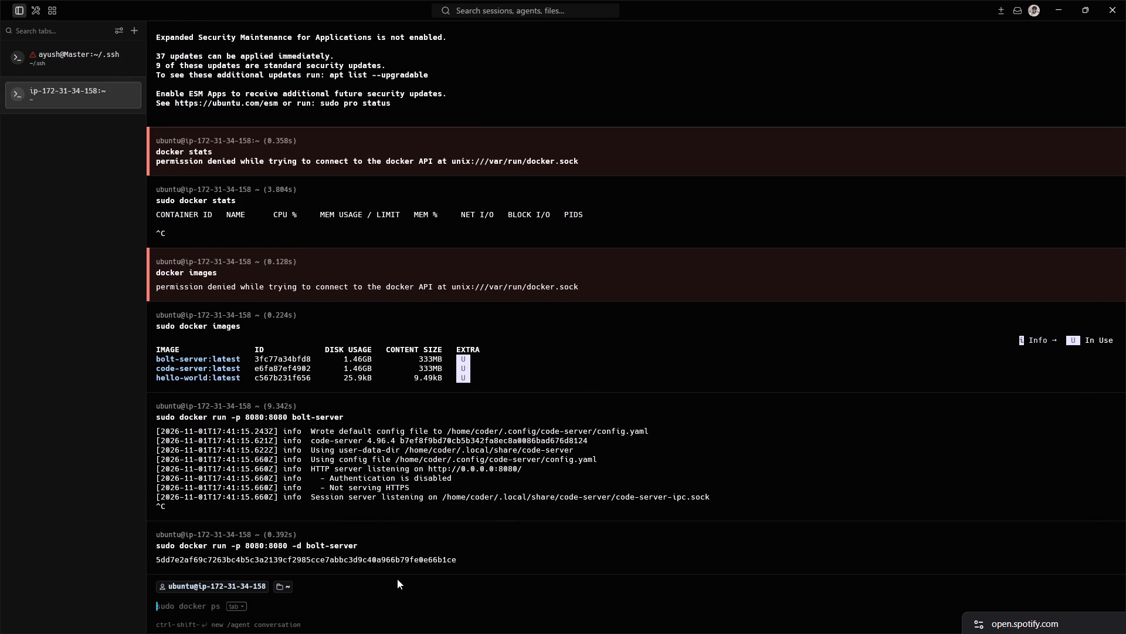
click(397, 579)
scroll(397, 579, down, 1)
click(352, 630)
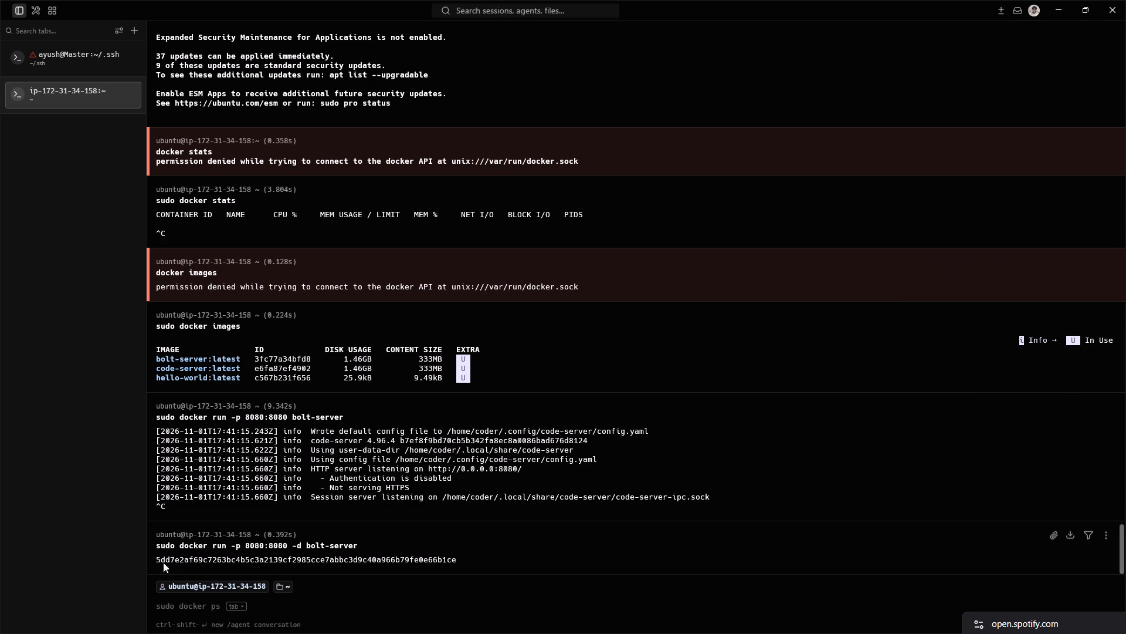
Replace the launch template's user data with the copied command "sudo docker run -p 8080:8080 -d bolt-server".
drag(155, 545, 355, 542)
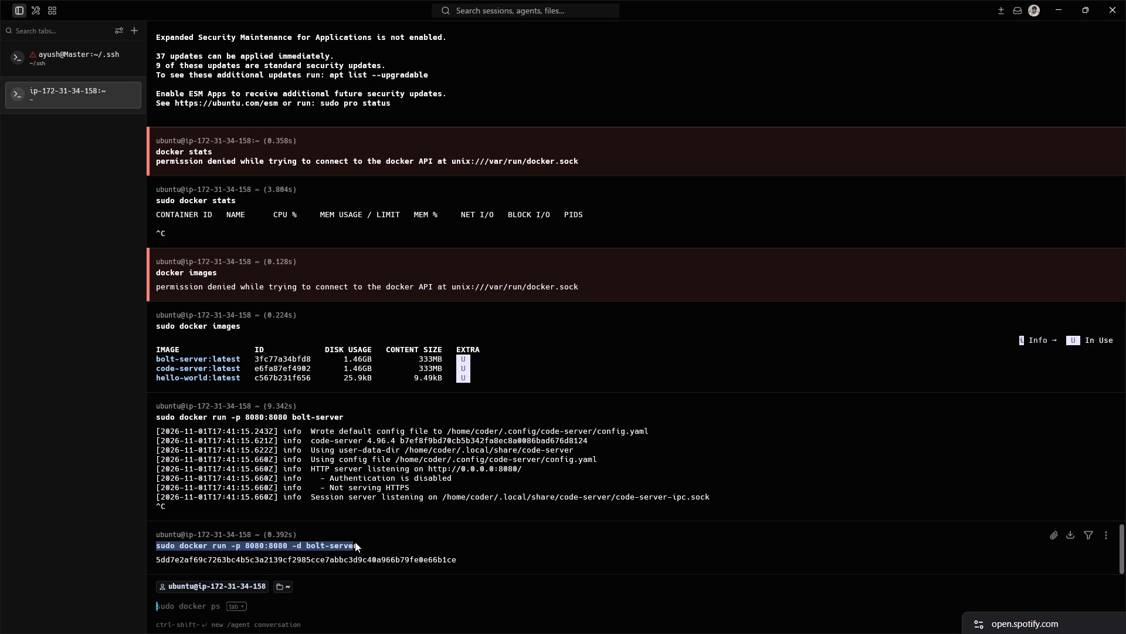
drag(355, 542, 359, 543)
key(ctrl+c)
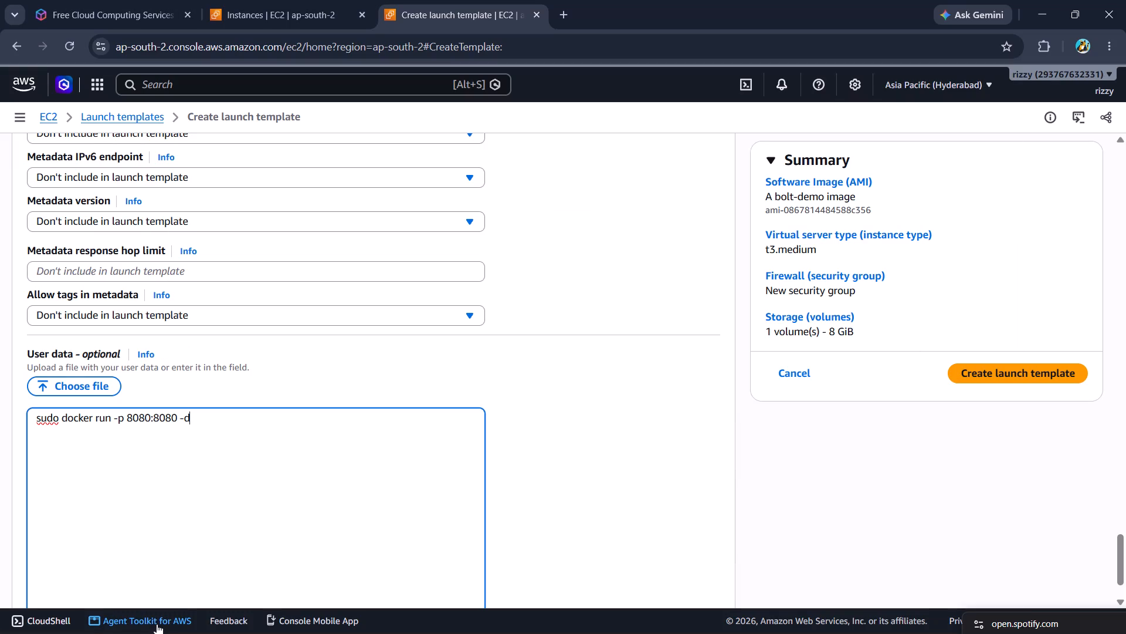
click(262, 536)
key(ctrl+a)
key(ctrl+v)
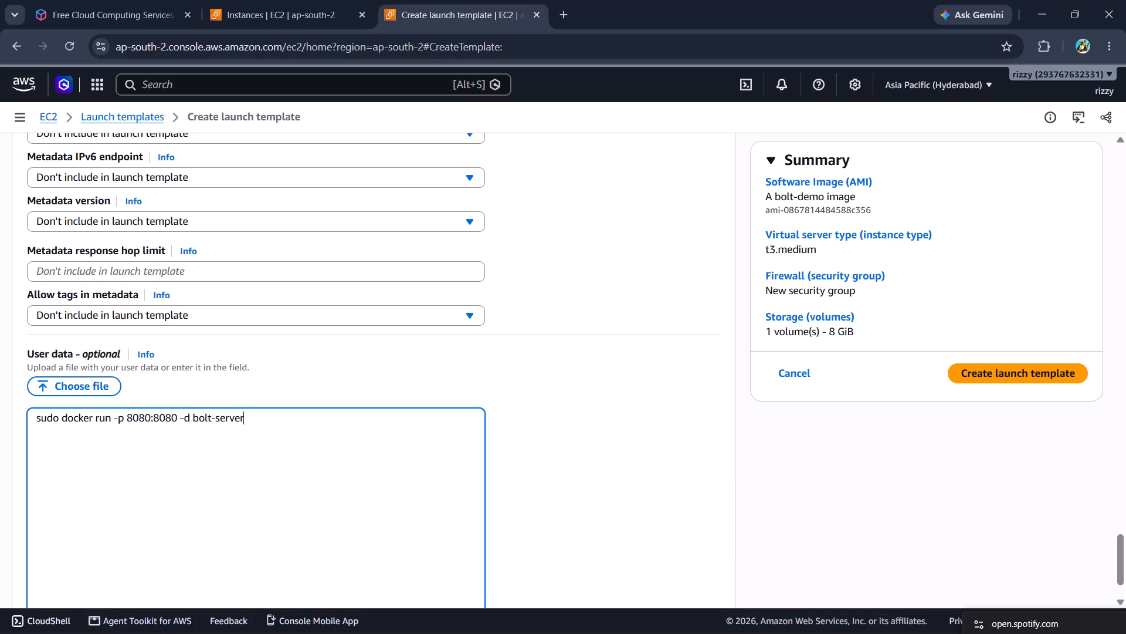
Insert an empty line above the docker run command in the user data.
click(317, 534)
scroll(317, 534, up, 1)
click(161, 503)
scroll(161, 503, up, 1)
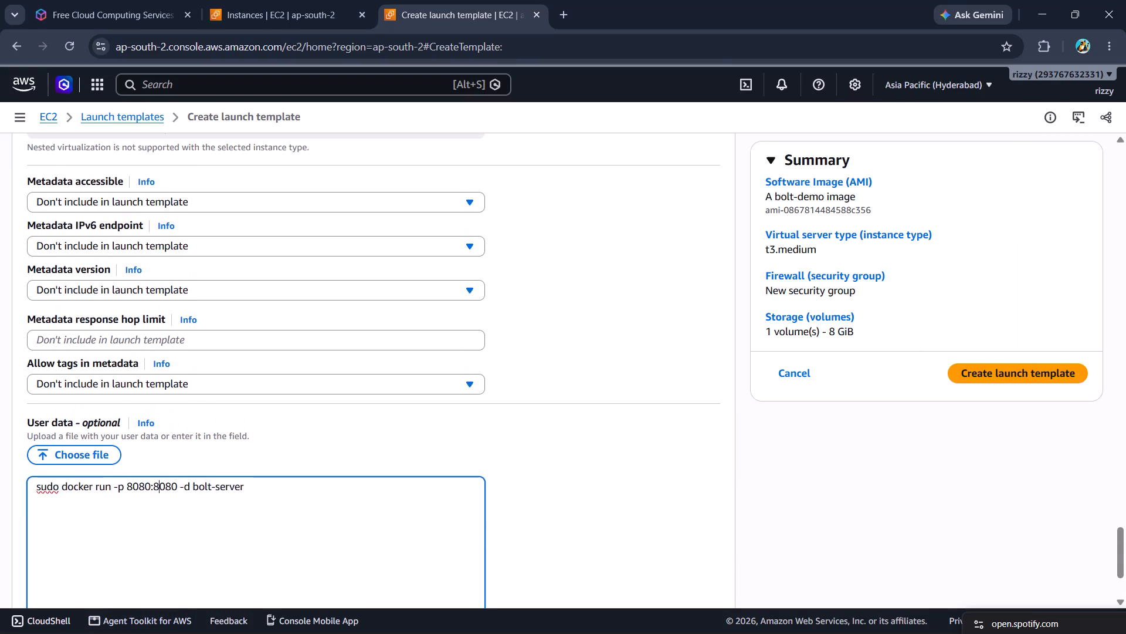
scroll(161, 503, down, 1)
click(168, 487)
scroll(168, 487, up, 1)
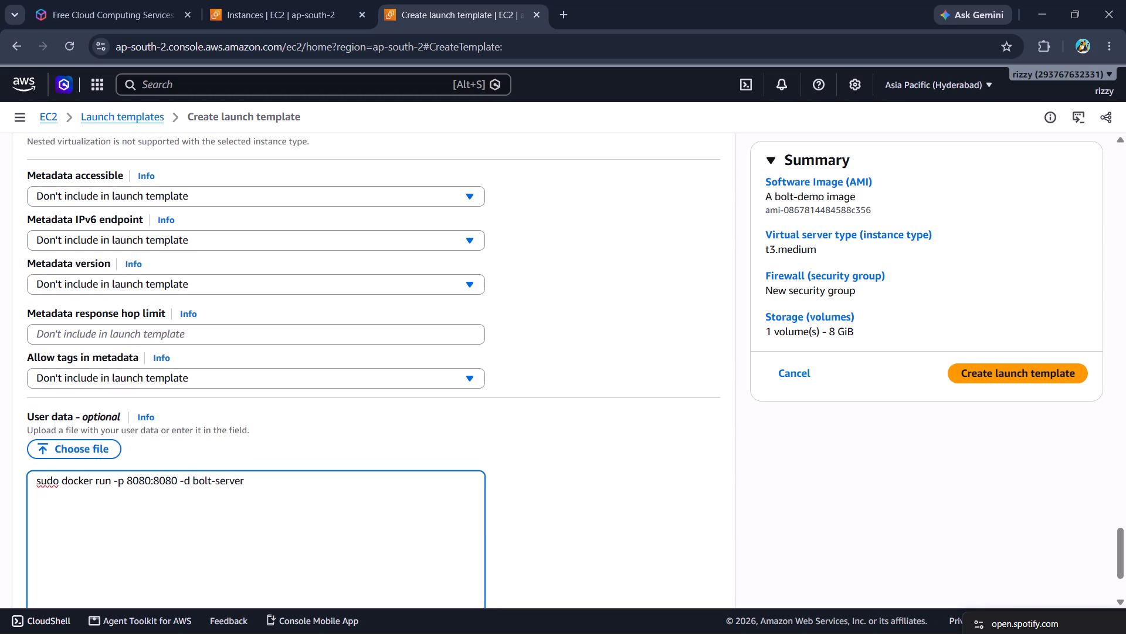
click(38, 481)
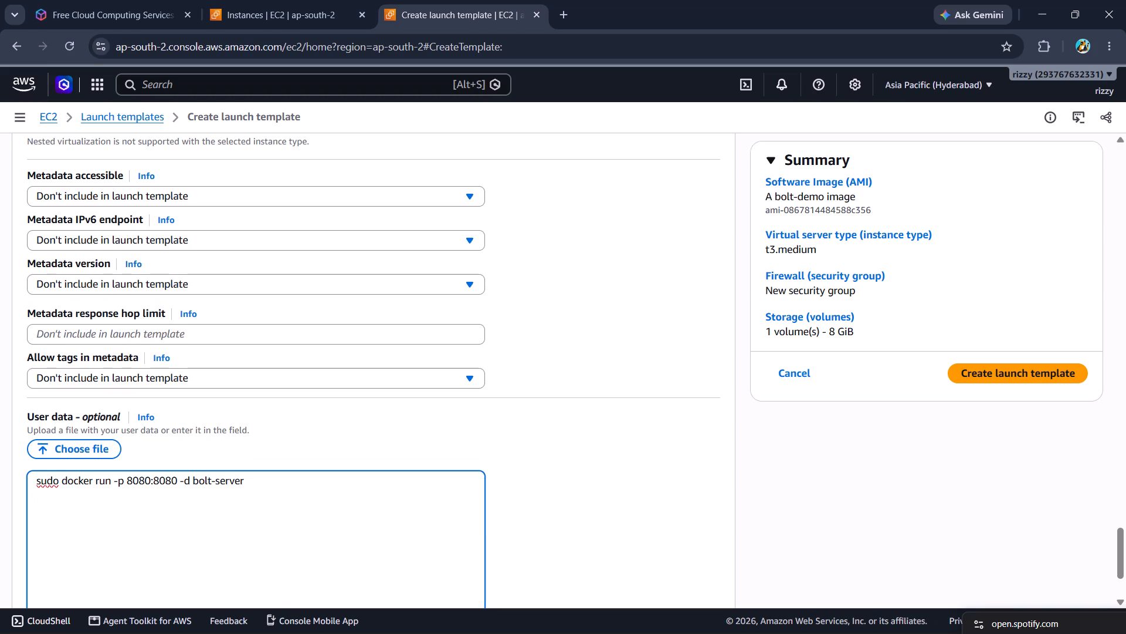
key(Return)
key(Up)
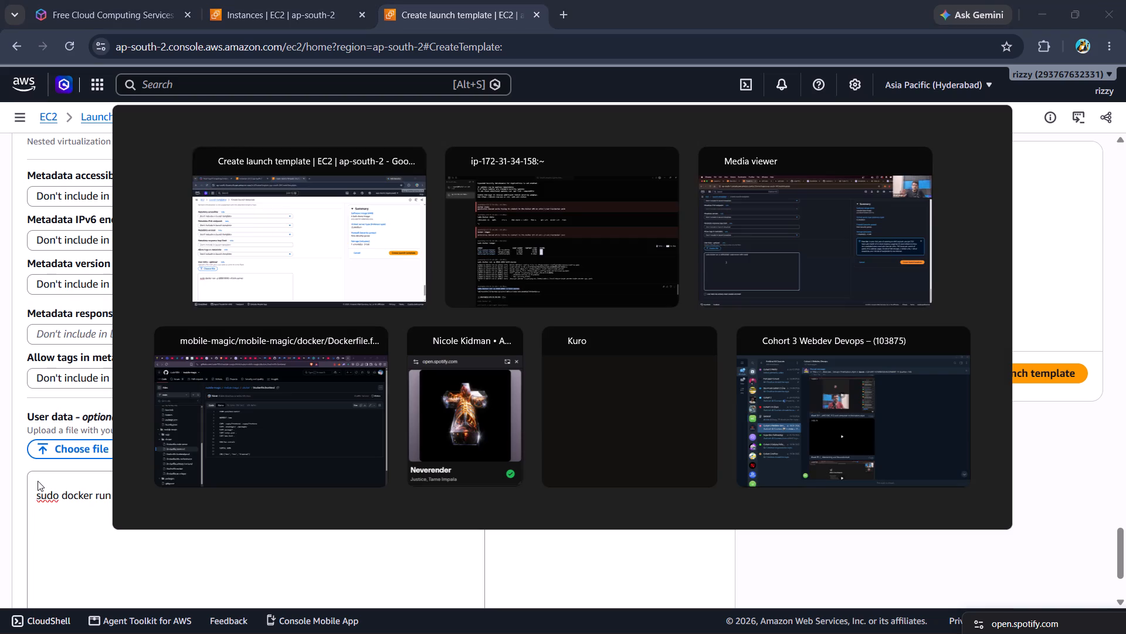
Search for the Notion app and open it.
scroll(38, 481, left, 1)
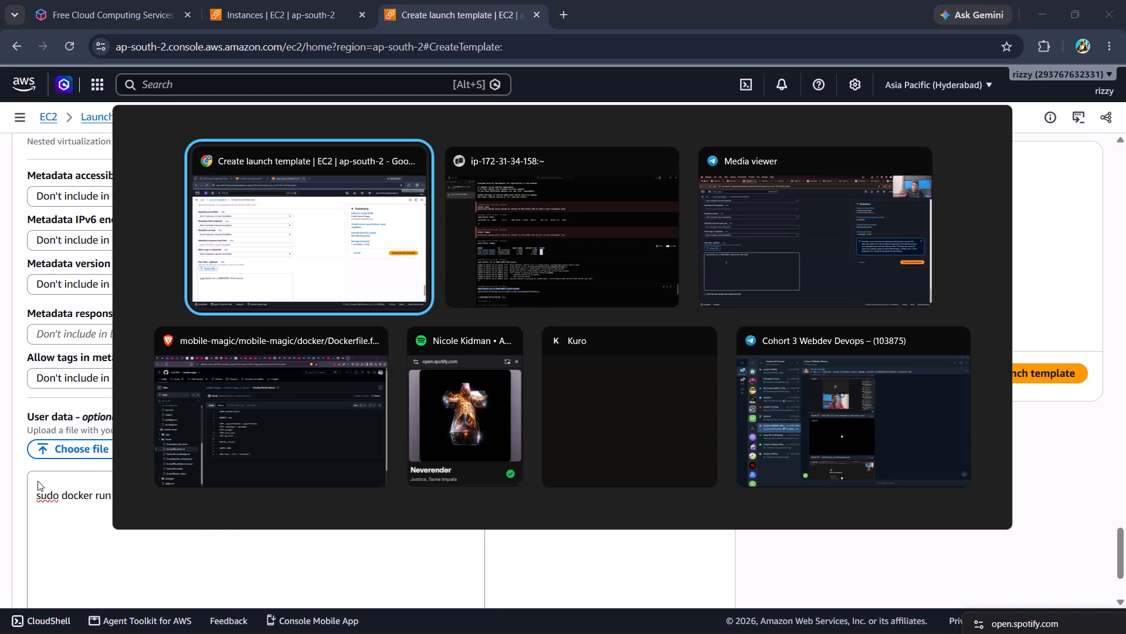
key(super+s)
key(c)
key(BackSpace)
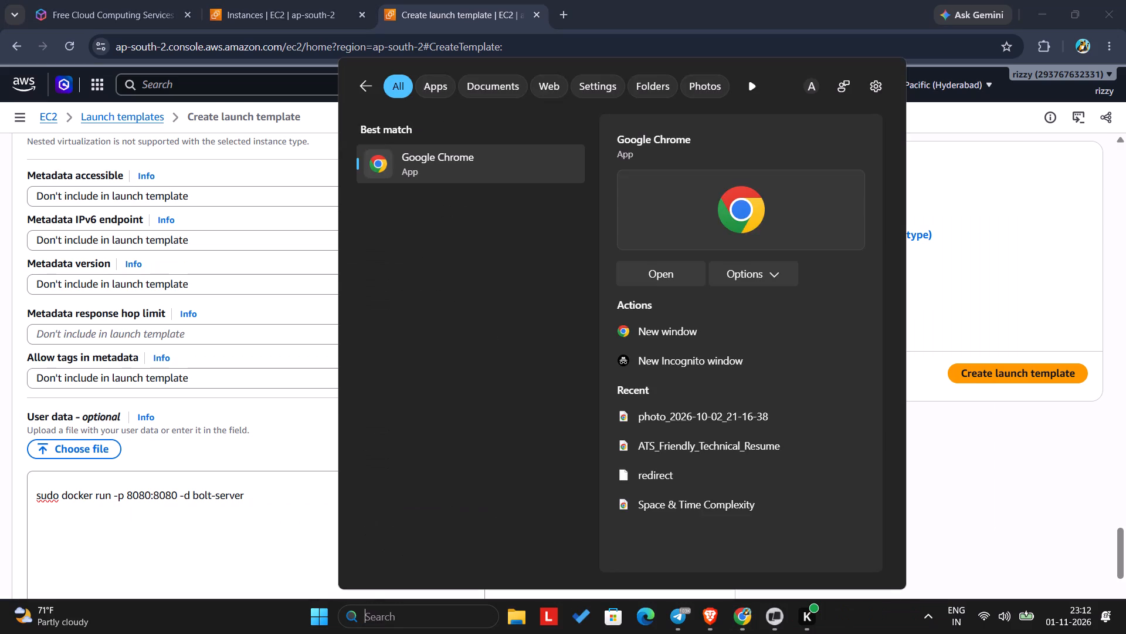
key(space)
text(not)
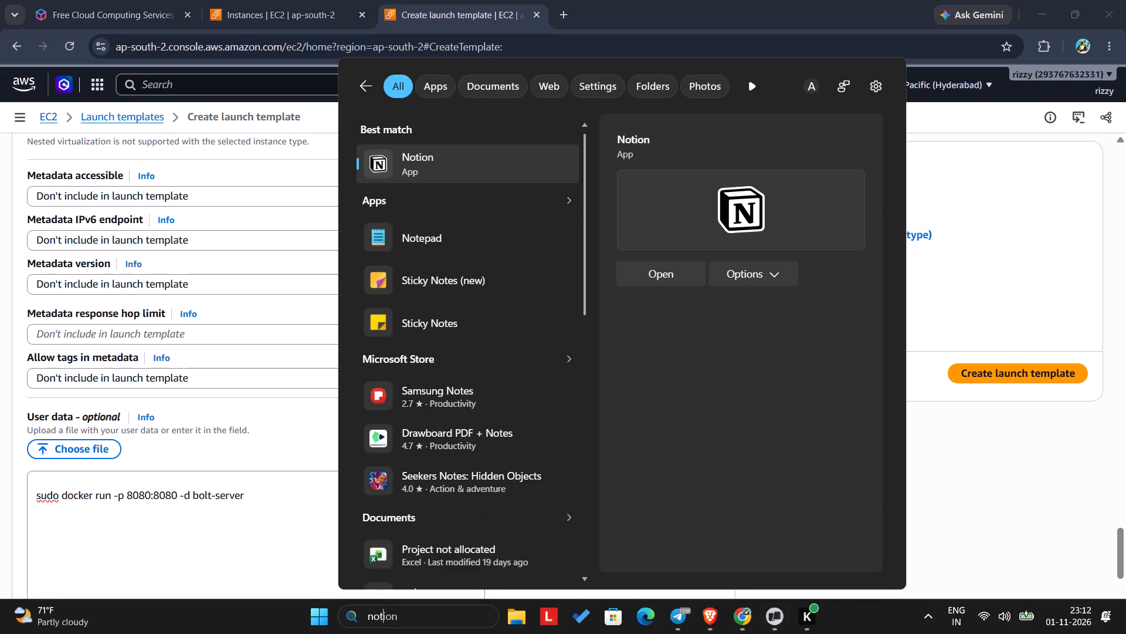
key(Return)
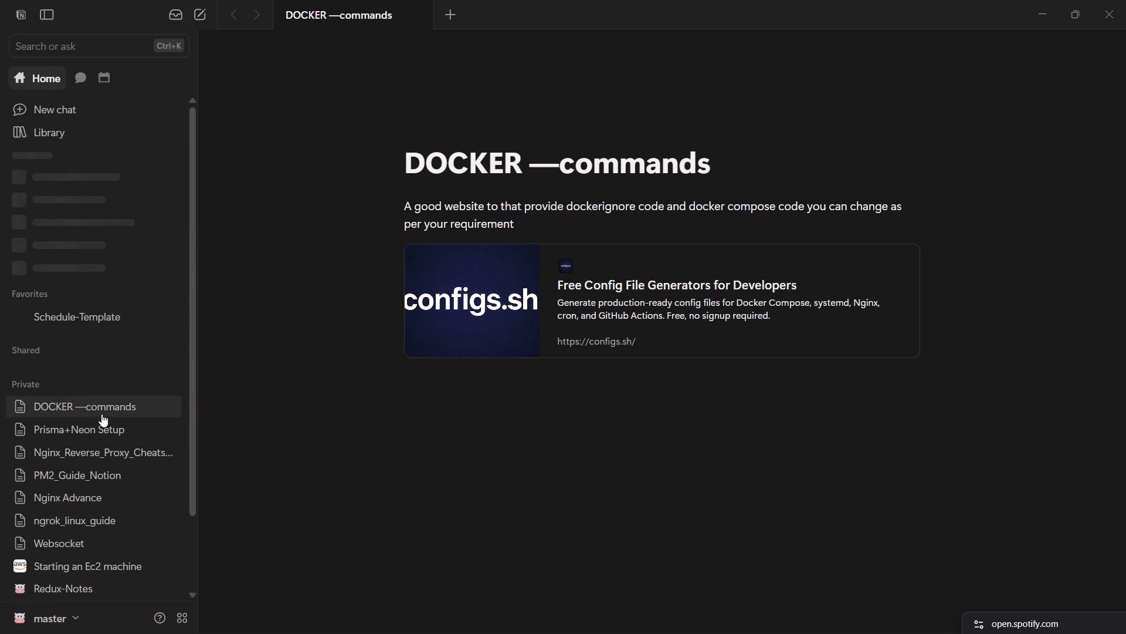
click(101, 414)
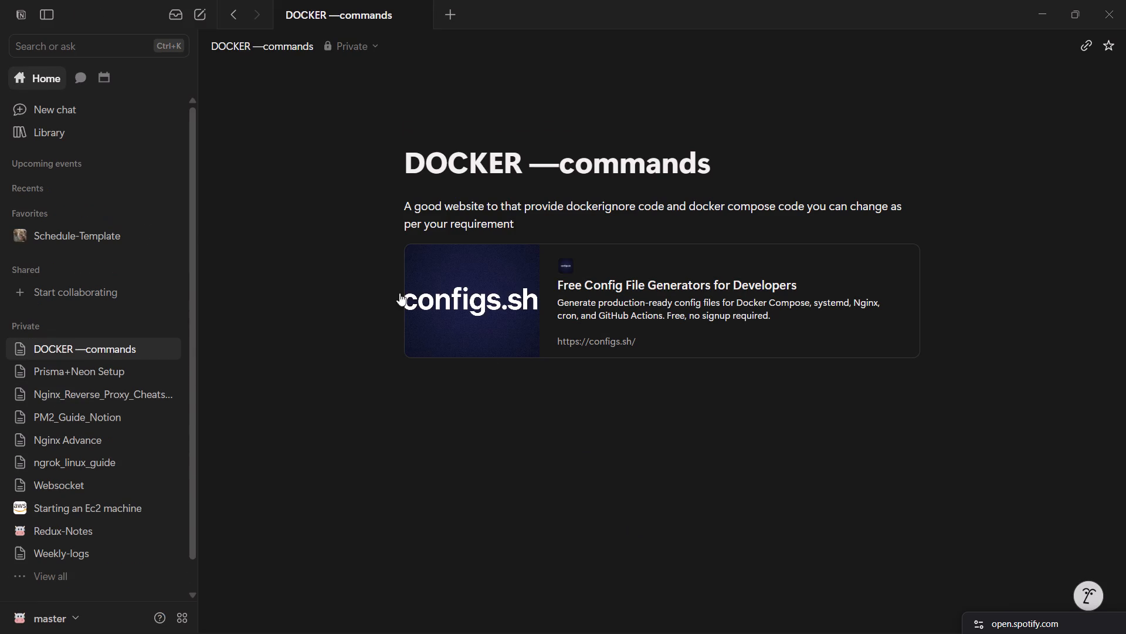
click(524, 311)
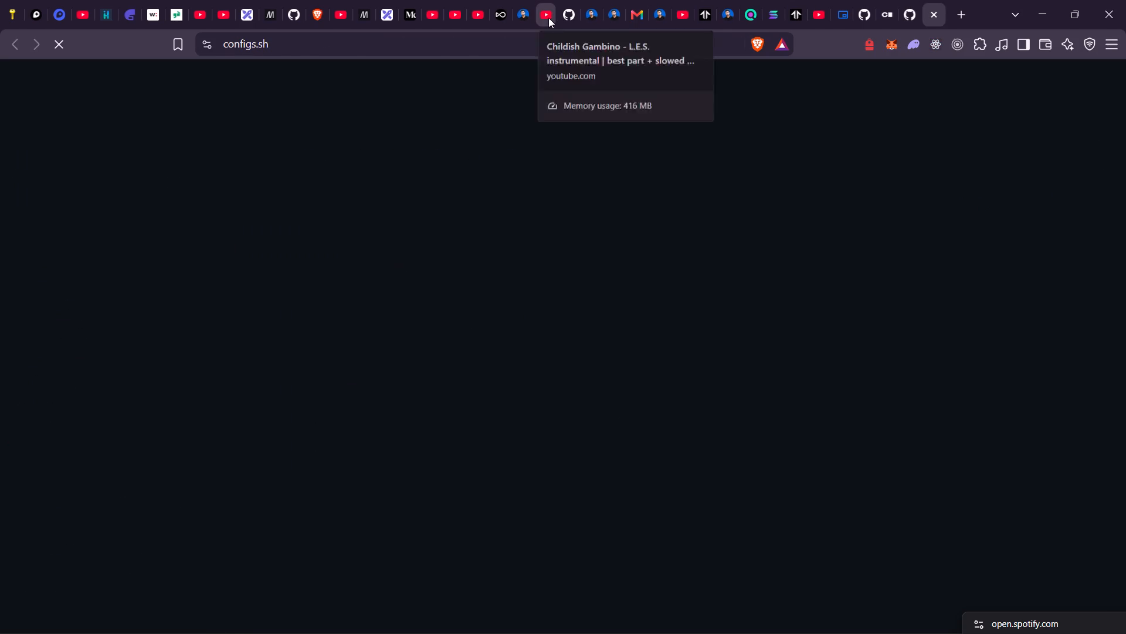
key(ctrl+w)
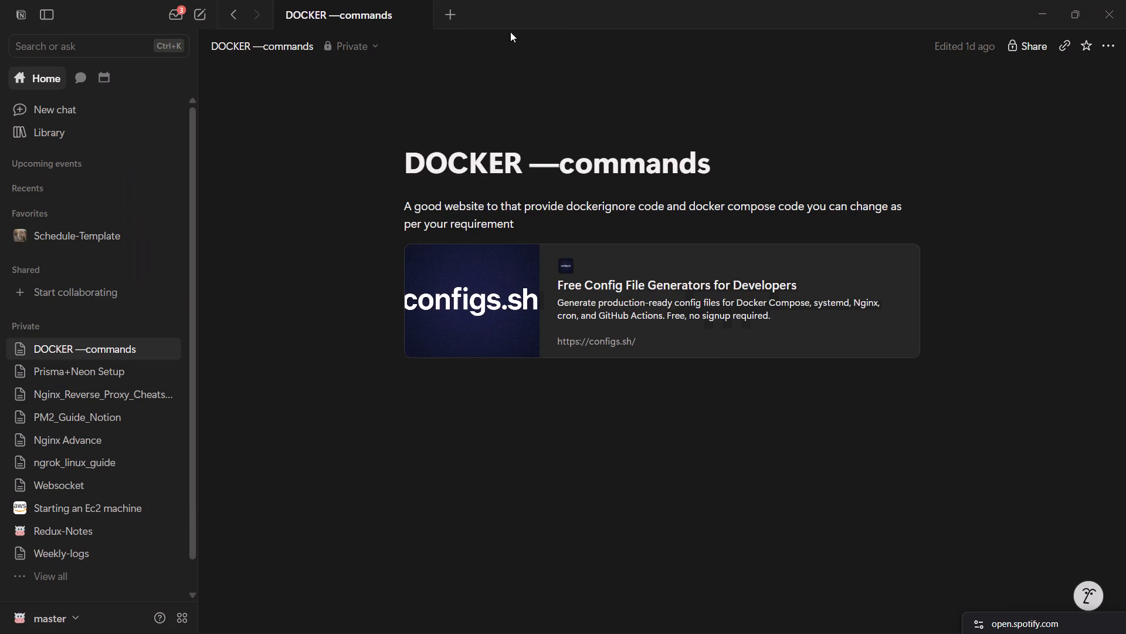
Open the Autoscaling groups page from the full list of private Notion pages.
scroll(131, 494, down, 1)
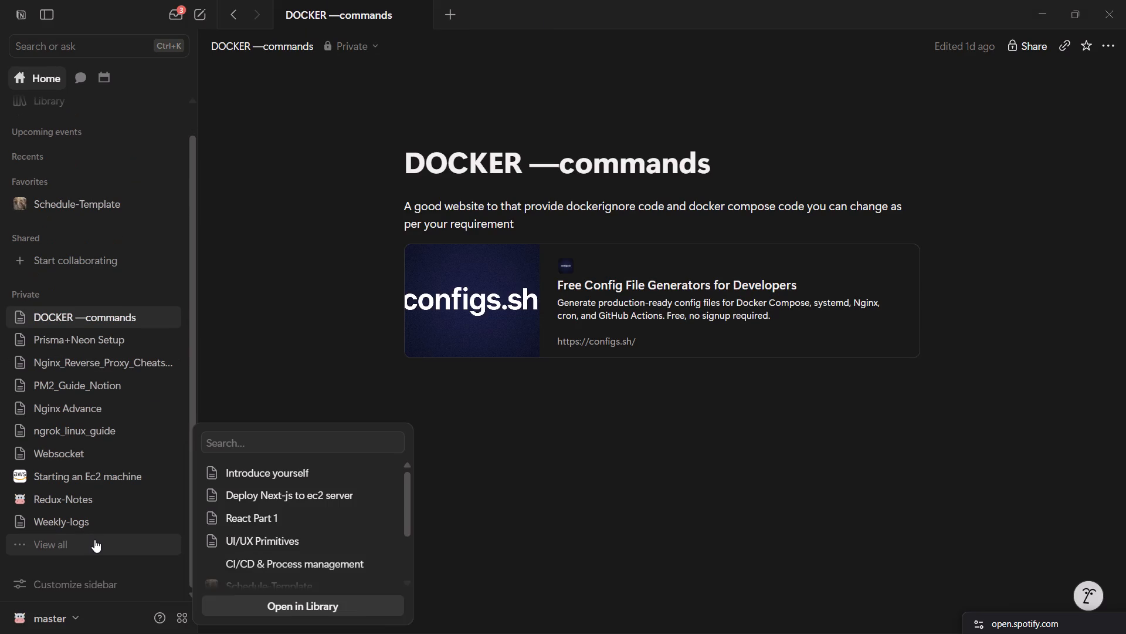
click(306, 599)
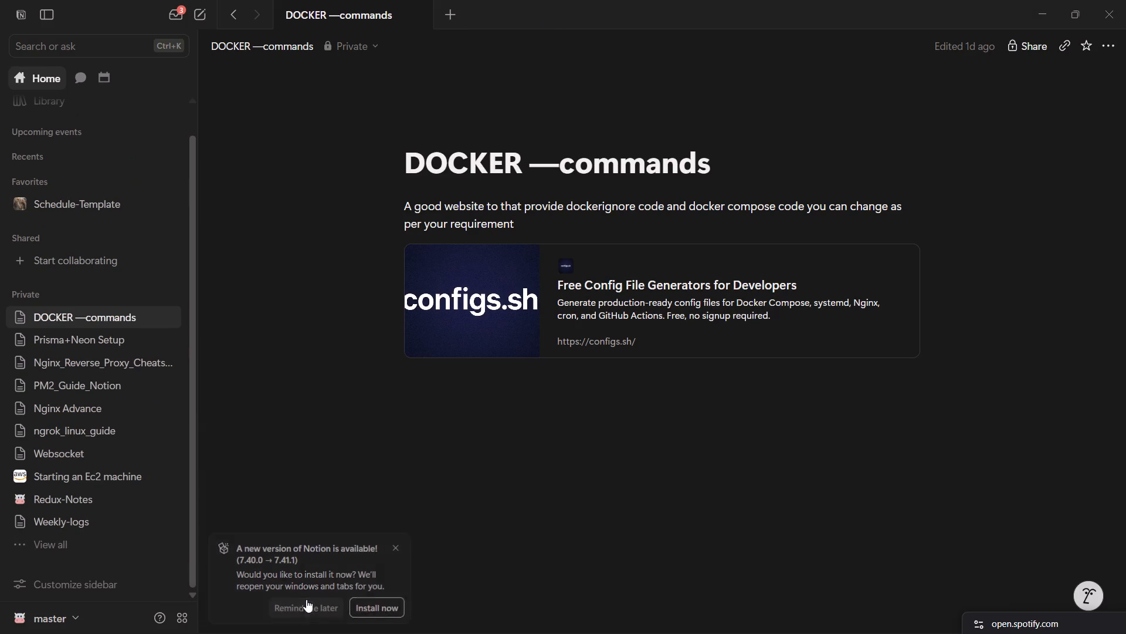
scroll(281, 561, down, 1)
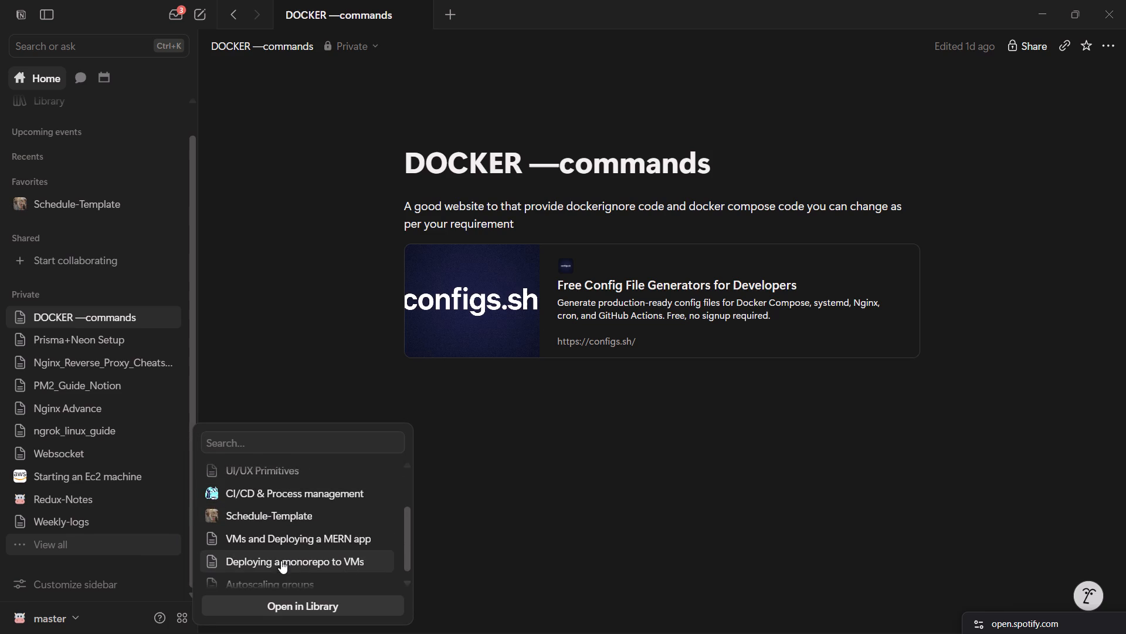
scroll(281, 561, down, 1)
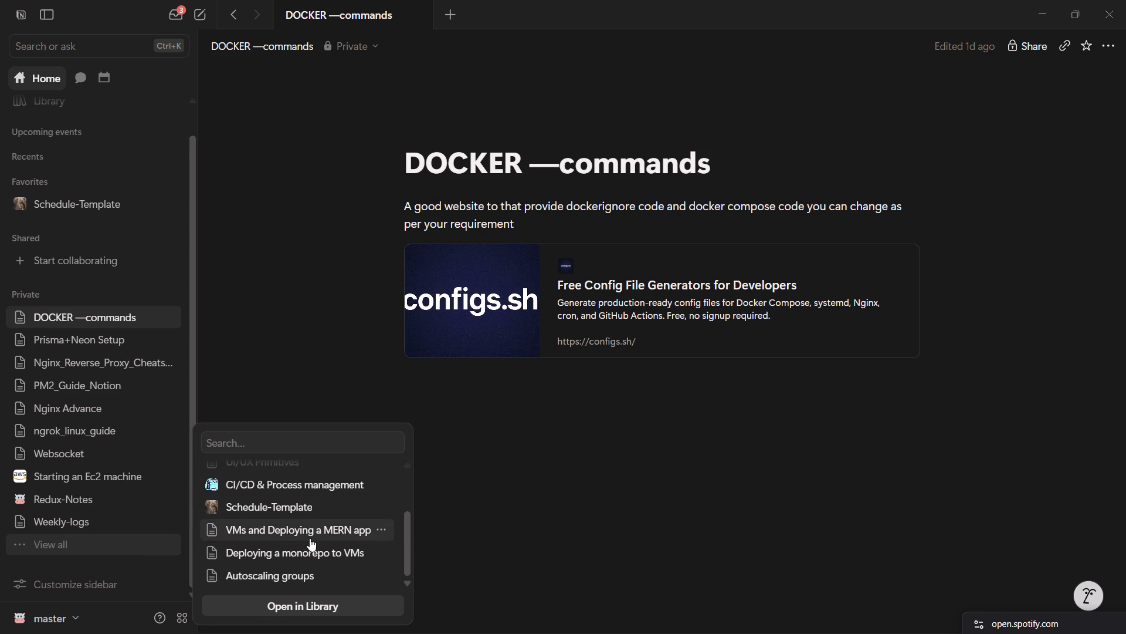
click(317, 573)
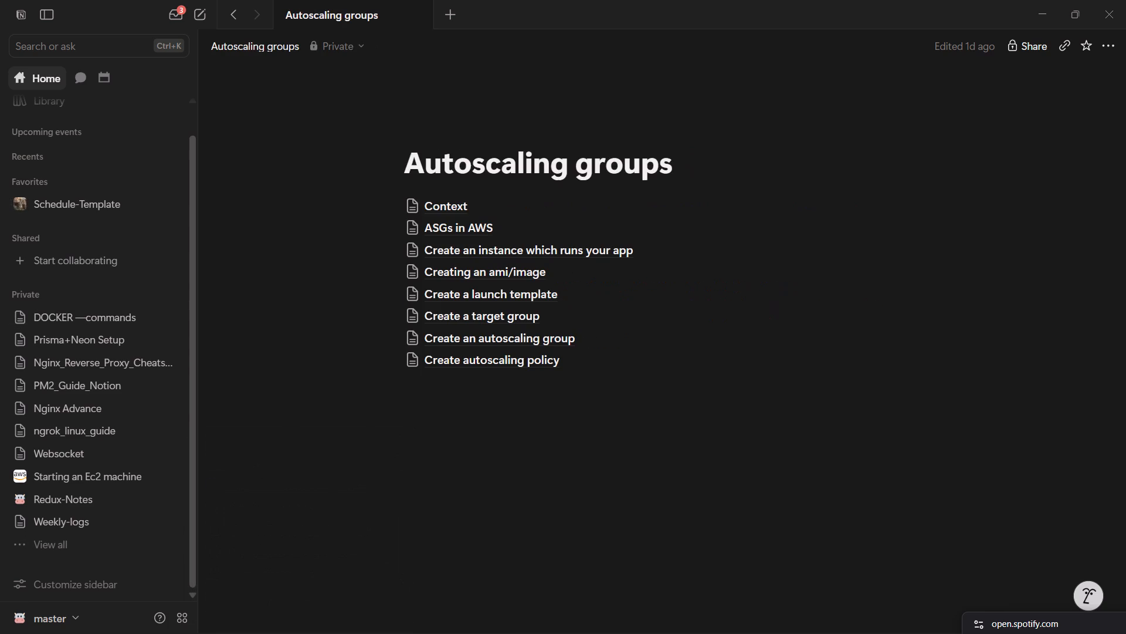
Look through the "Creating an ami/image" notes and return to the Autoscaling groups page.
click(483, 263)
scroll(433, 423, right, 1)
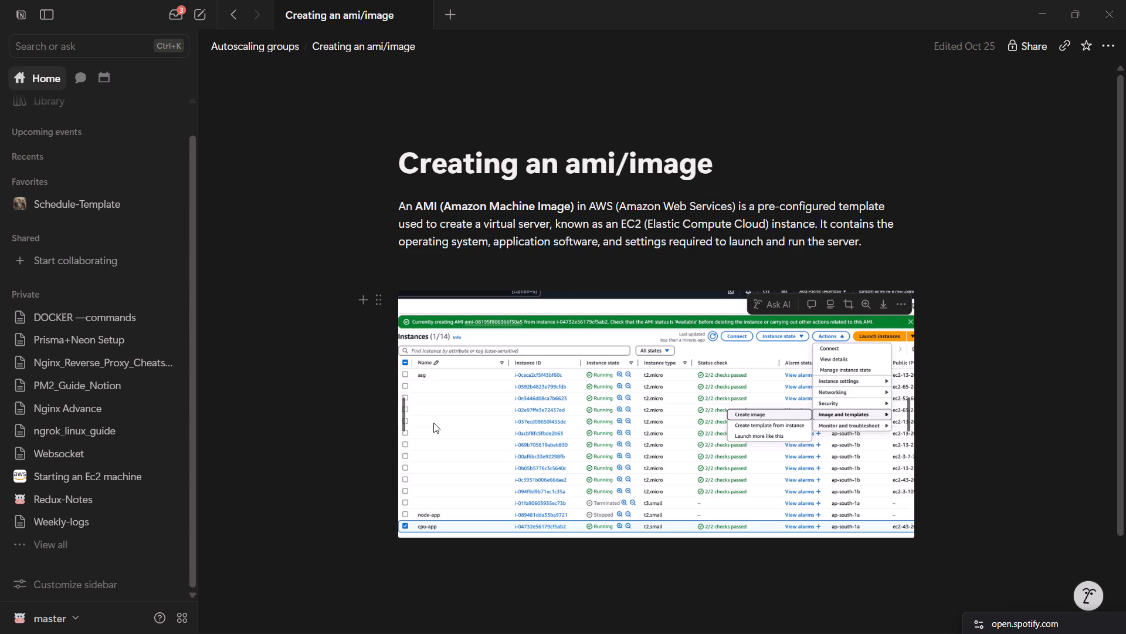
scroll(433, 423, right, 2)
scroll(473, 211, down, 5)
scroll(473, 211, up, 2)
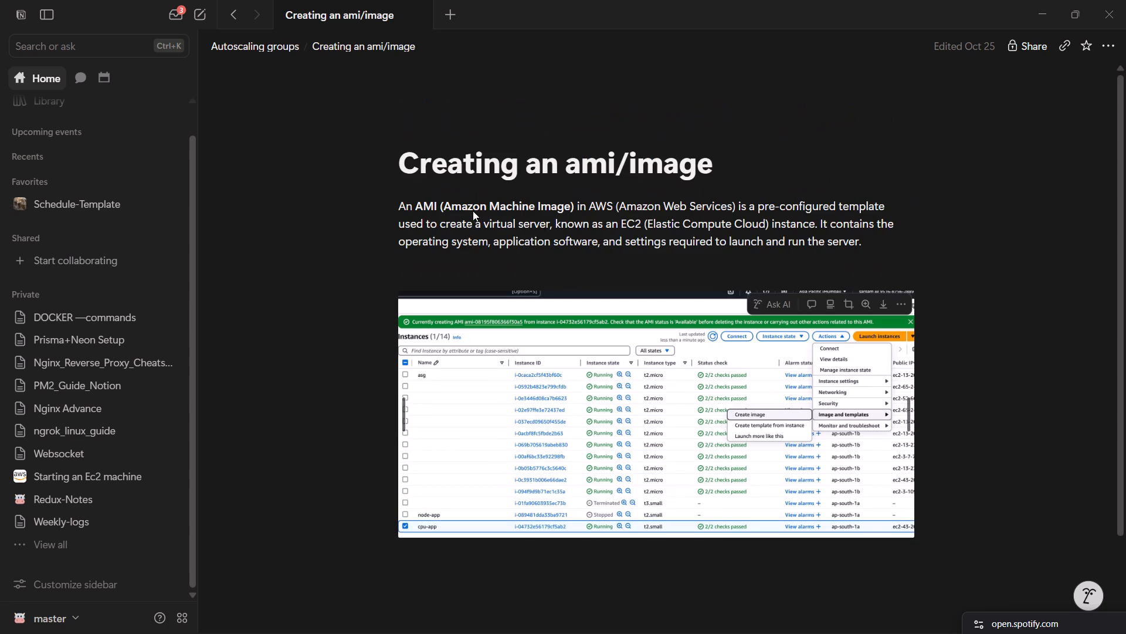
scroll(473, 211, up, 1)
click(266, 52)
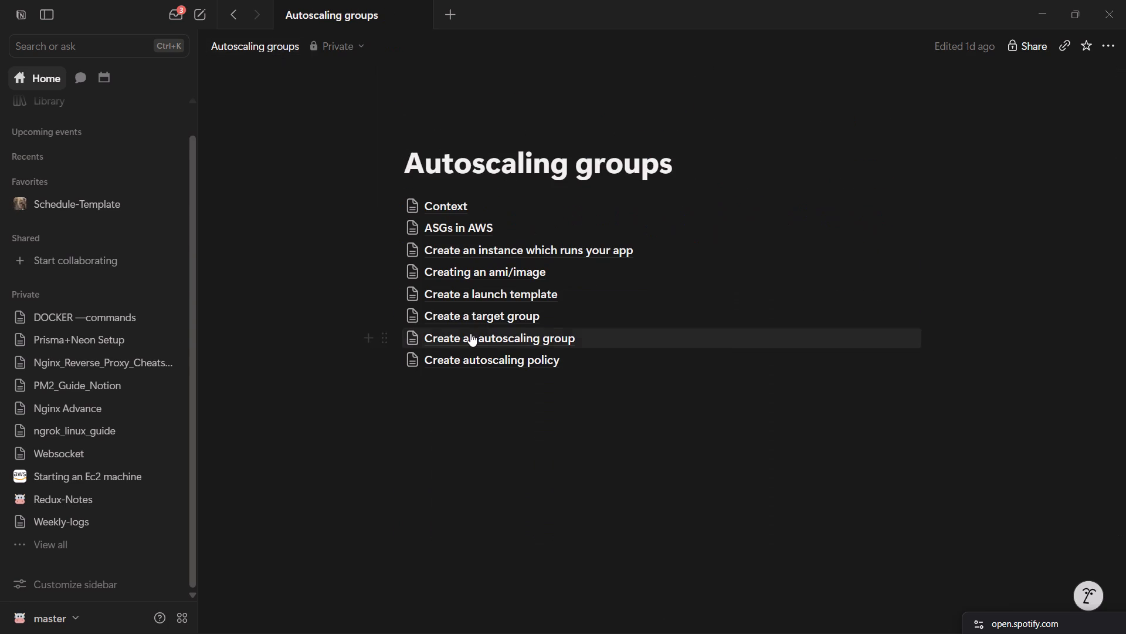
Open the "Create a launch template" notes and examine the example bash script in the User data section.
click(505, 295)
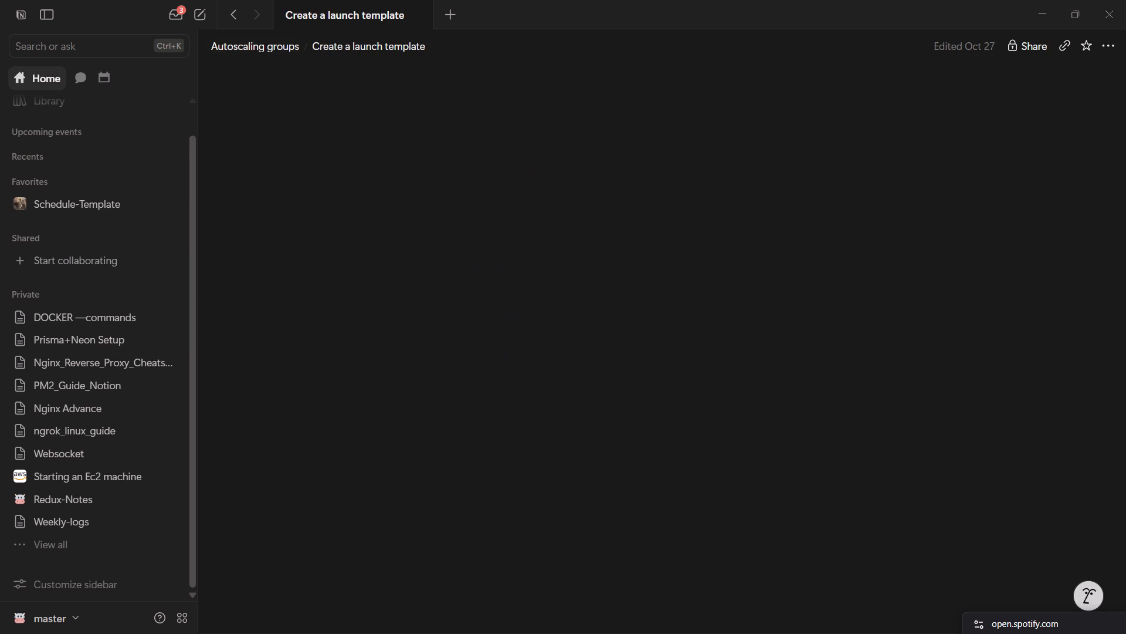
scroll(532, 485, down, 3)
scroll(584, 446, down, 4)
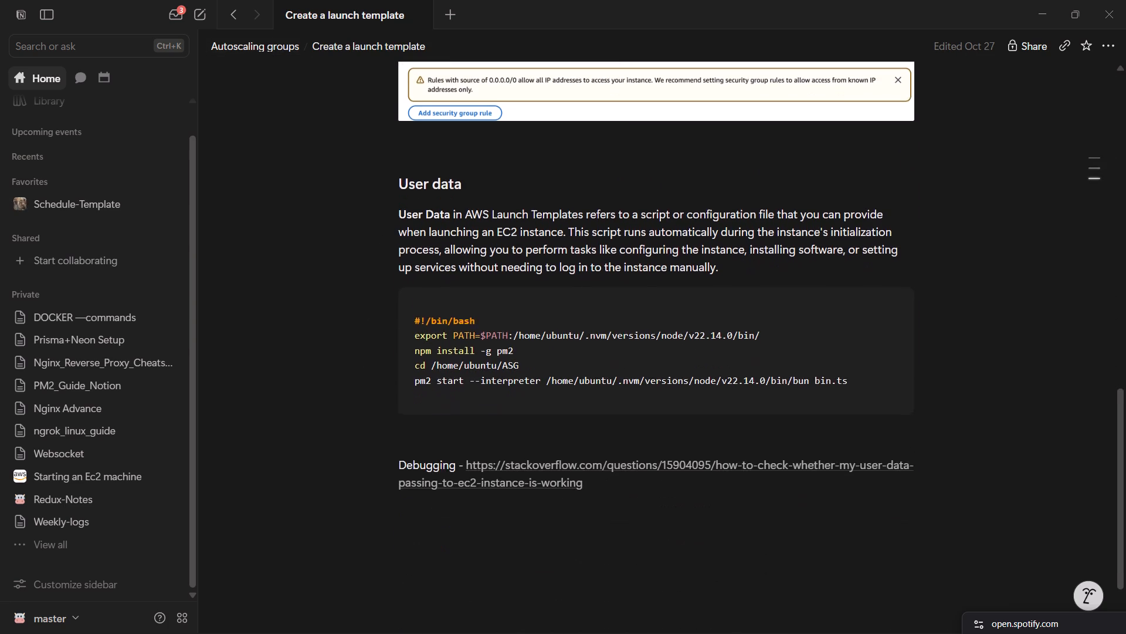
scroll(520, 549, up, 1)
drag(457, 350, 500, 358)
click(500, 358)
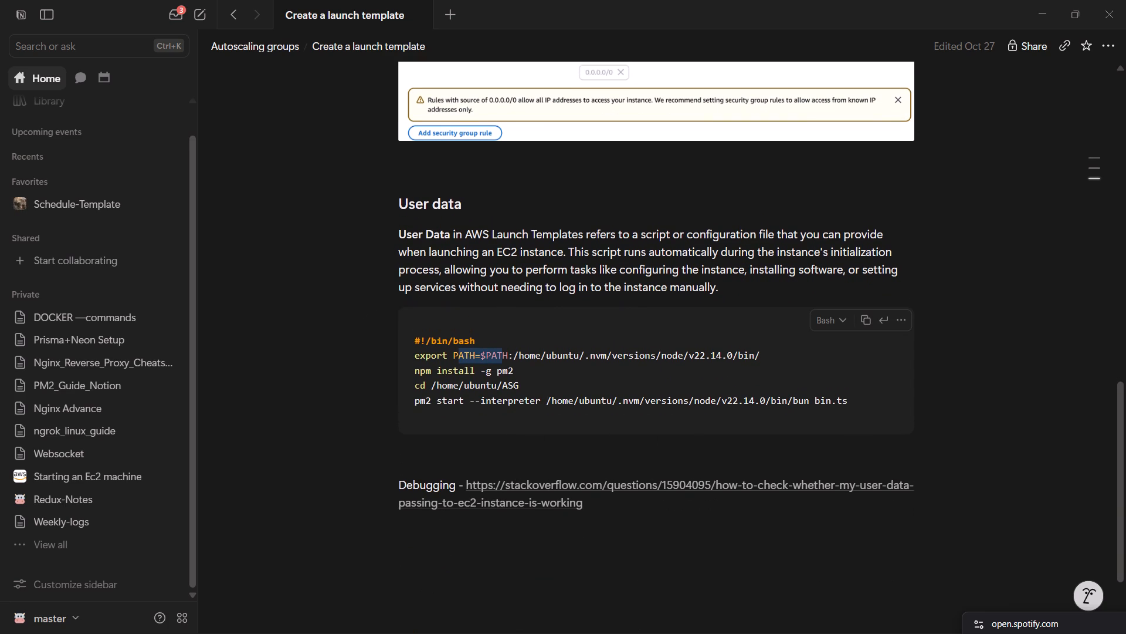
drag(412, 385, 562, 387)
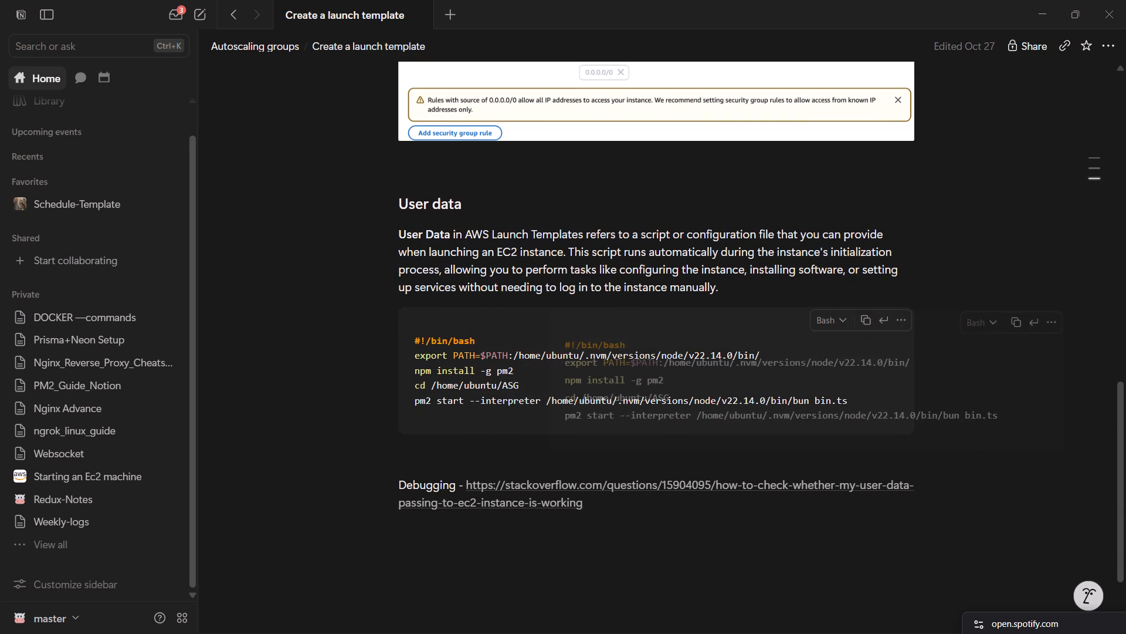
drag(562, 387, 460, 355)
scroll(535, 429, left, 1)
scroll(350, 513, down, 1)
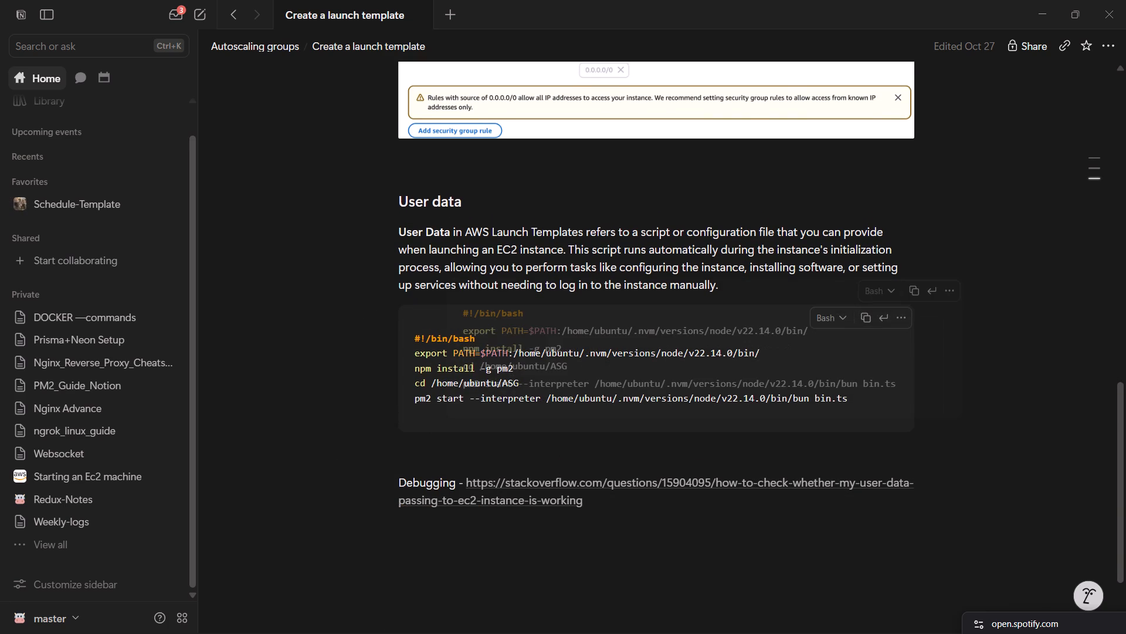
drag(460, 355, 460, 353)
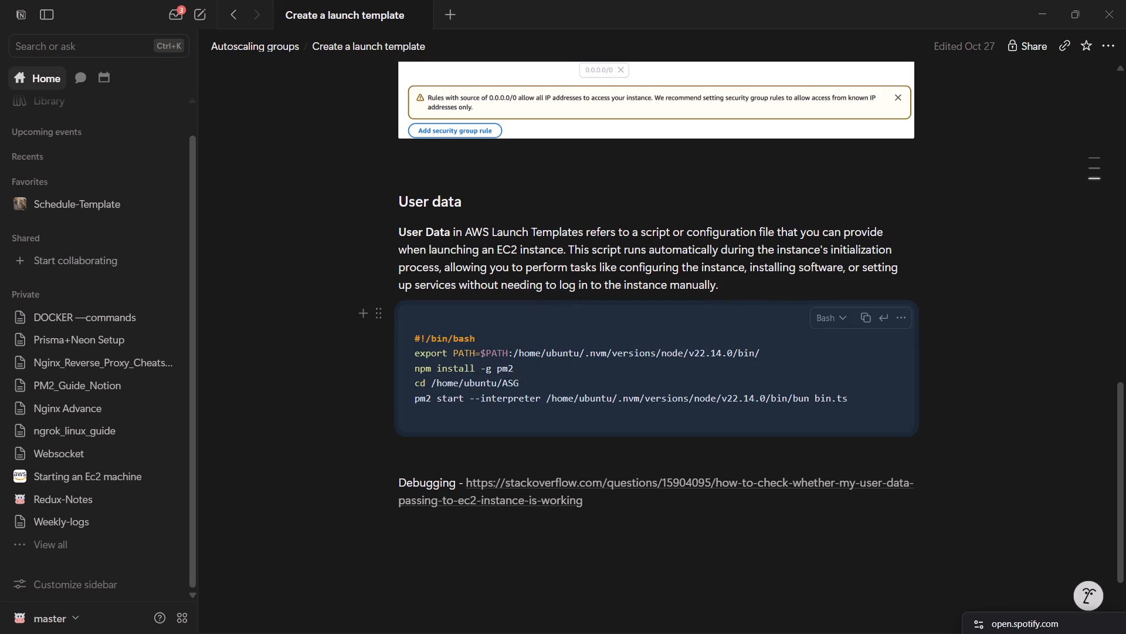
click(521, 448)
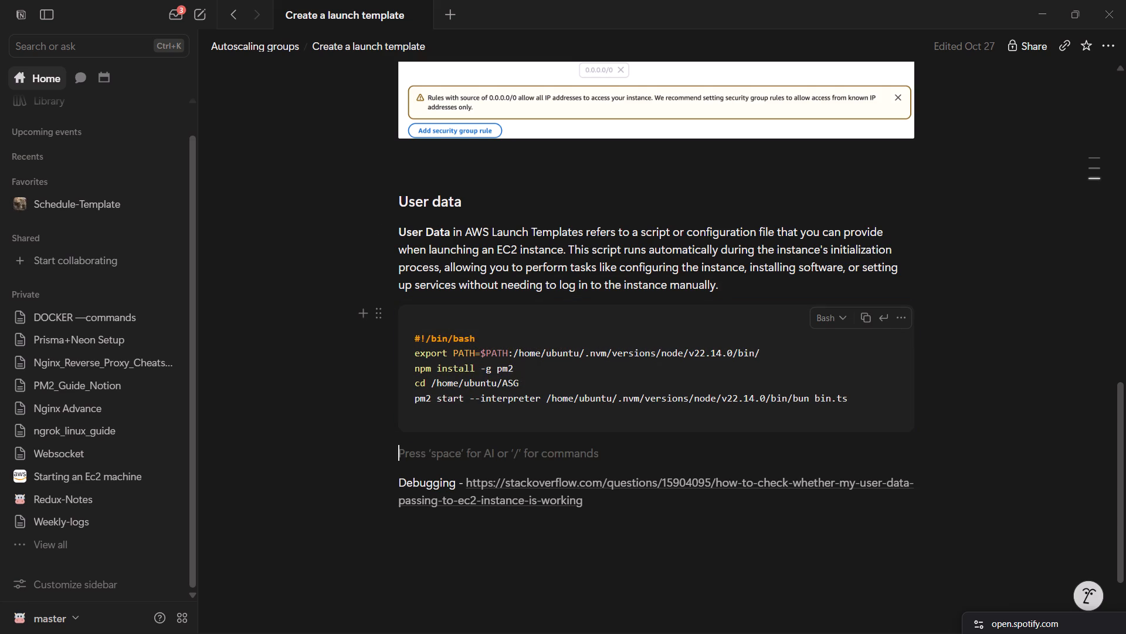
drag(412, 383, 442, 382)
click(442, 382)
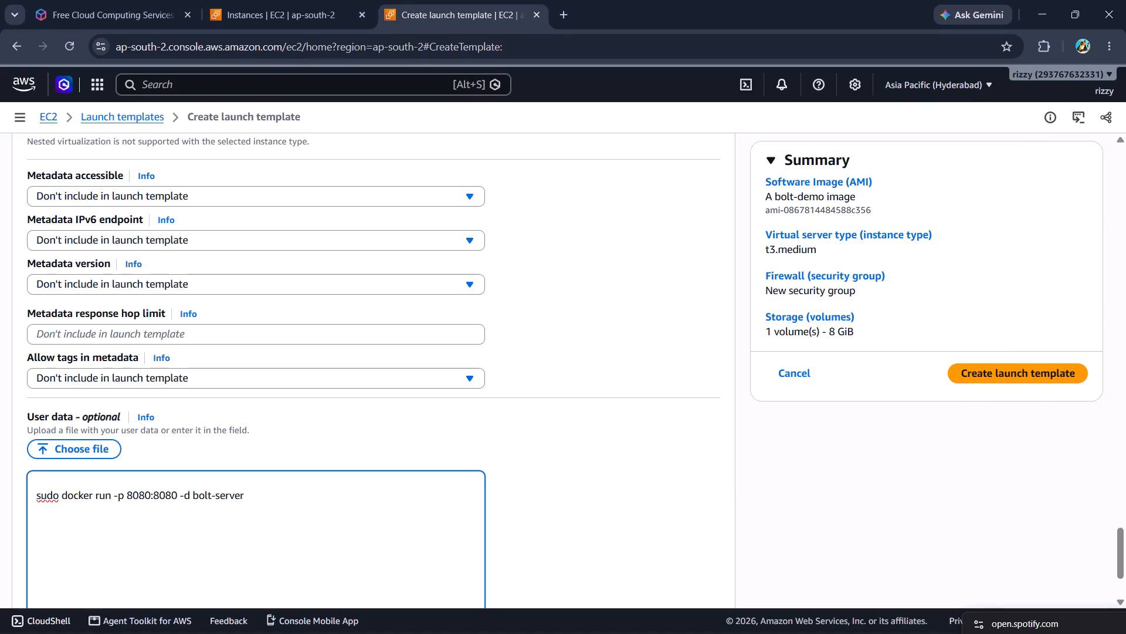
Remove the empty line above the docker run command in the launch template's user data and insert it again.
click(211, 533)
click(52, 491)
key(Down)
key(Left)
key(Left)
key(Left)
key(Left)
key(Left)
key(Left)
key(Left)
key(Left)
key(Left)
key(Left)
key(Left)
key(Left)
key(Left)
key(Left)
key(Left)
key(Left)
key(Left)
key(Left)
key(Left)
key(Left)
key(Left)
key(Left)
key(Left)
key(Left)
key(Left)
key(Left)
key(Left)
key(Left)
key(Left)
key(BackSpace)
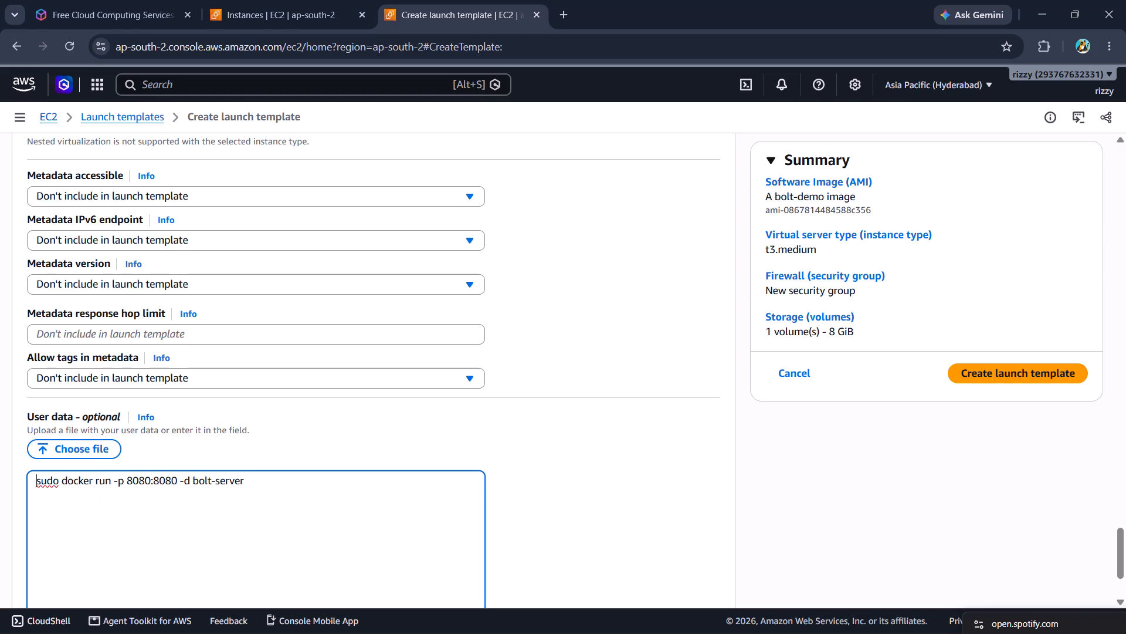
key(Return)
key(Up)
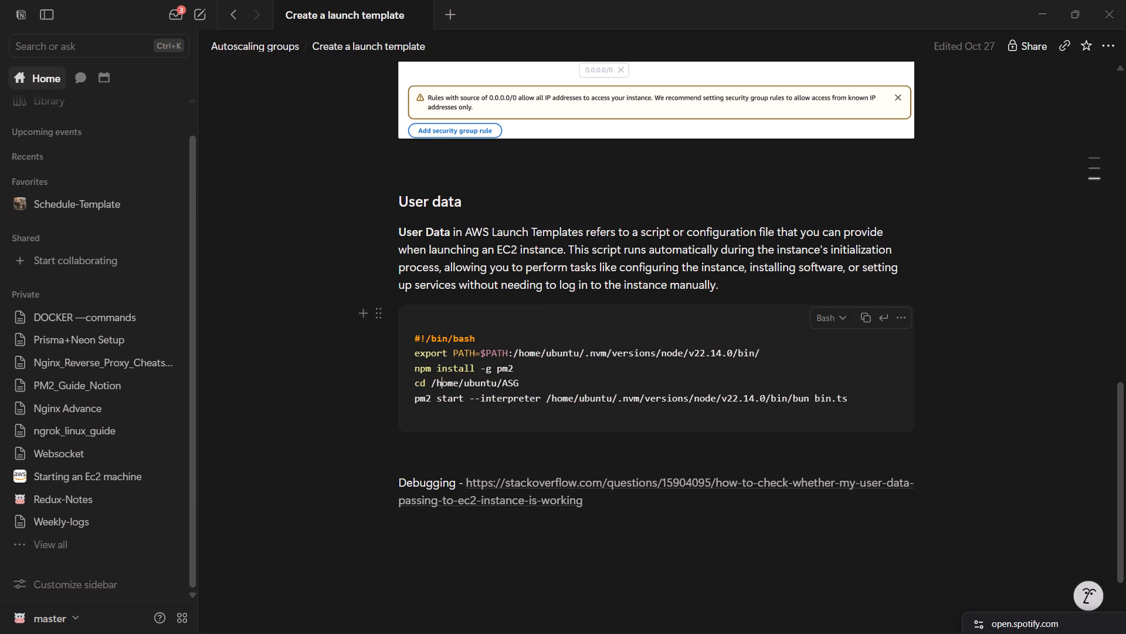
Copy "cd /home/ubuntu" from the user data script in the "Create a launch template" notes.
drag(498, 386, 412, 380)
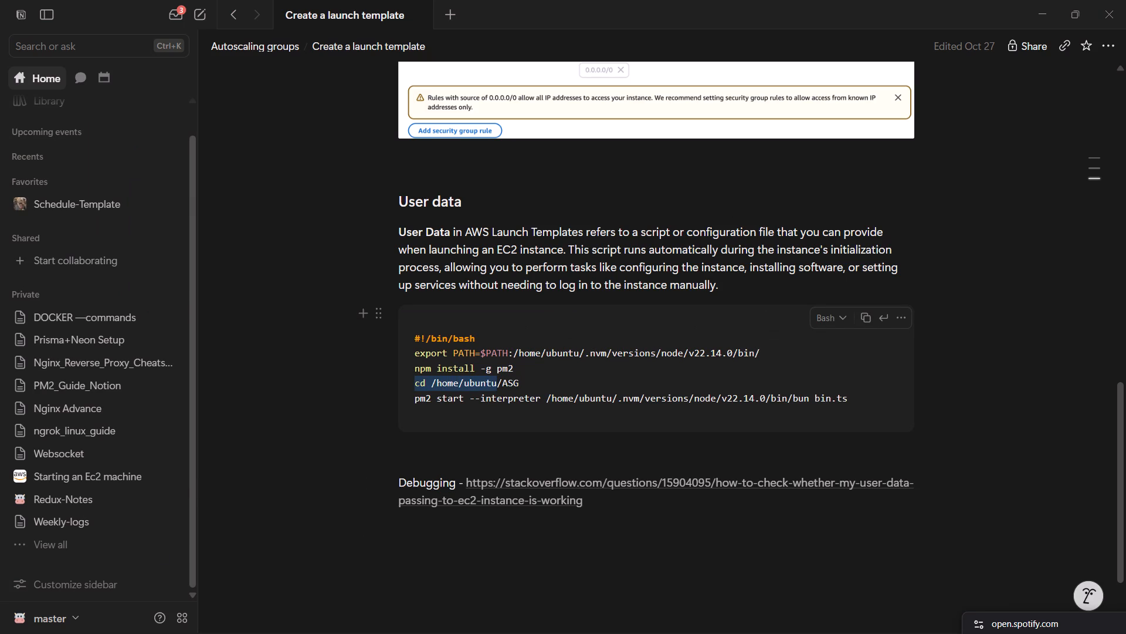
key(ctrl+c)
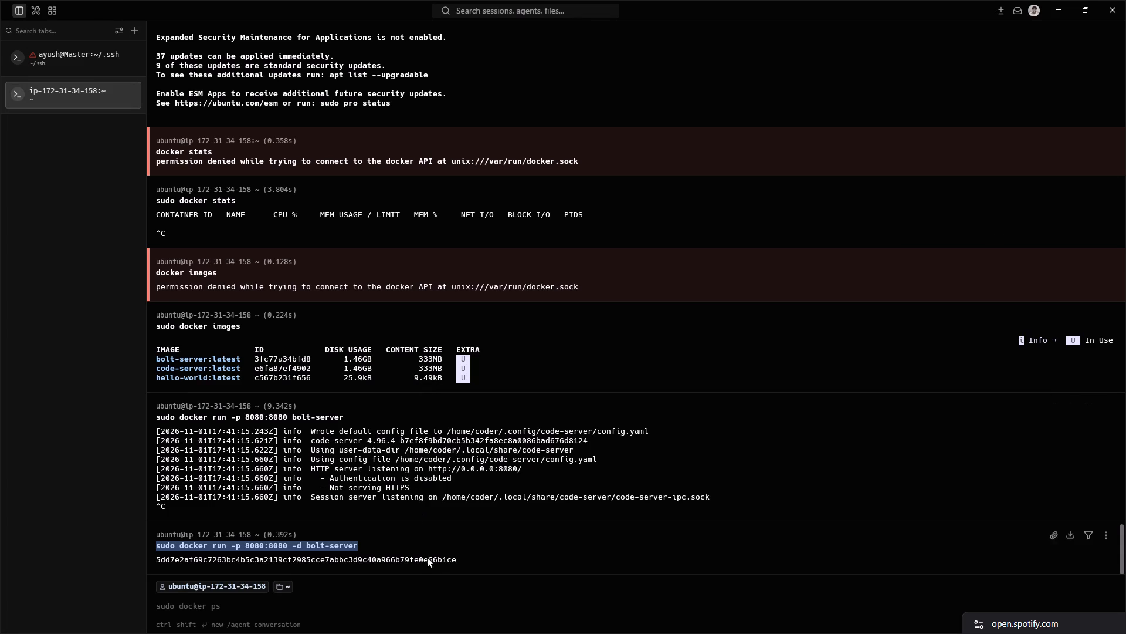
Switch to the Warp terminal and print the instance's working directory with "pwd".
click(445, 611)
text(pwwd)
key(Return)
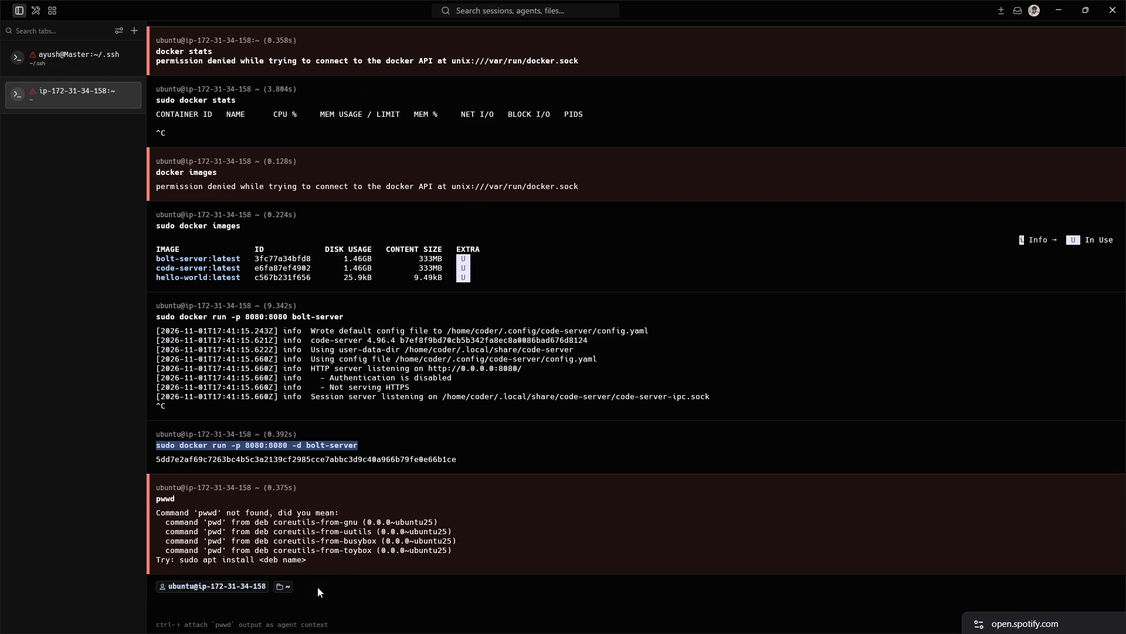
text(pwd)
key(Return)
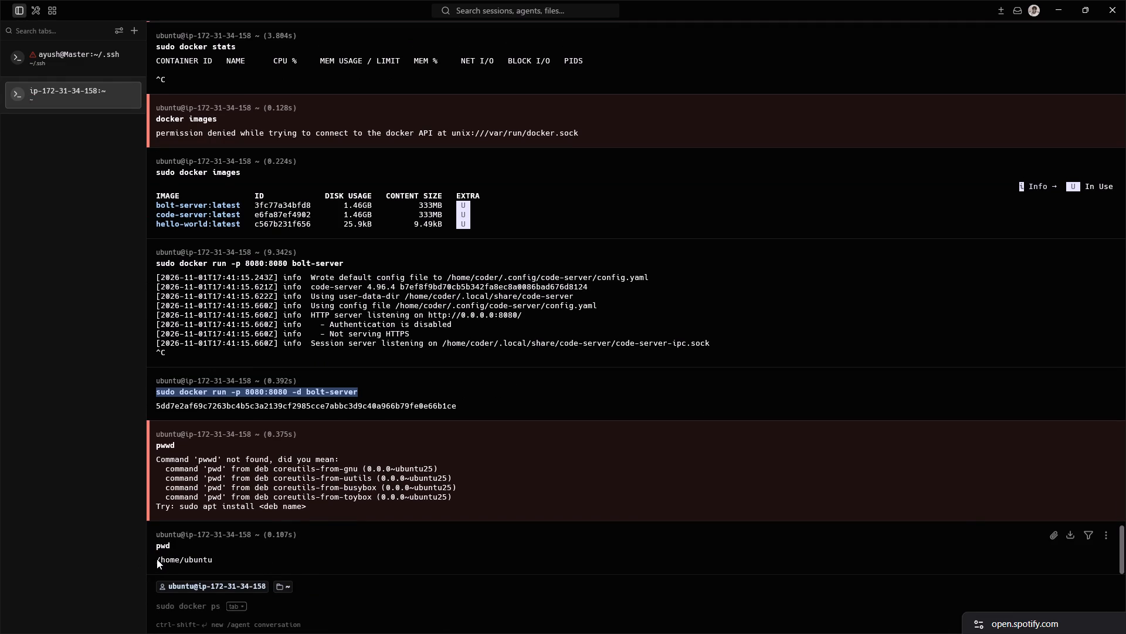
Copy the path /home/ubuntu from the pwd output.
drag(157, 559, 219, 561)
key(ctrl+c)
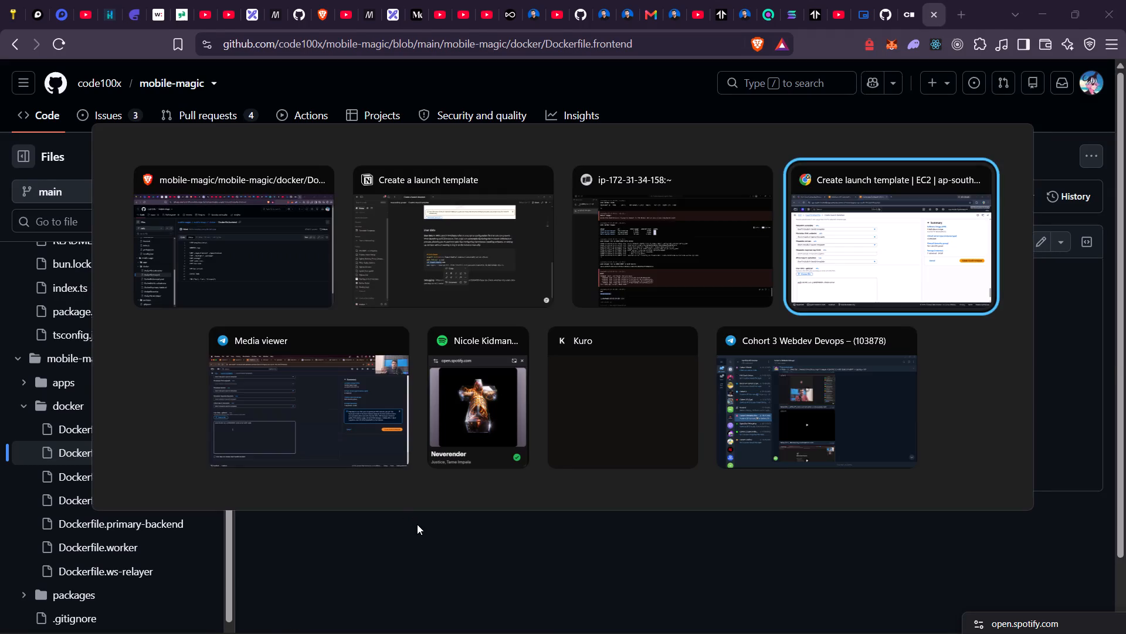
Enter "cd /home/ubuntu" as the first line of the launch template's user data, above the docker run command.
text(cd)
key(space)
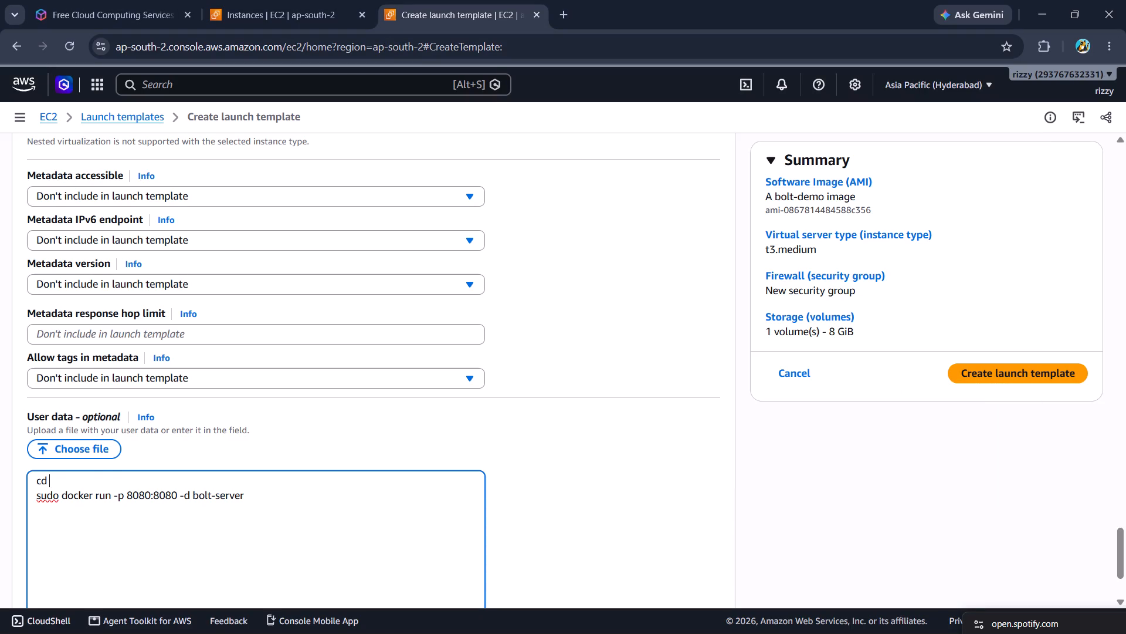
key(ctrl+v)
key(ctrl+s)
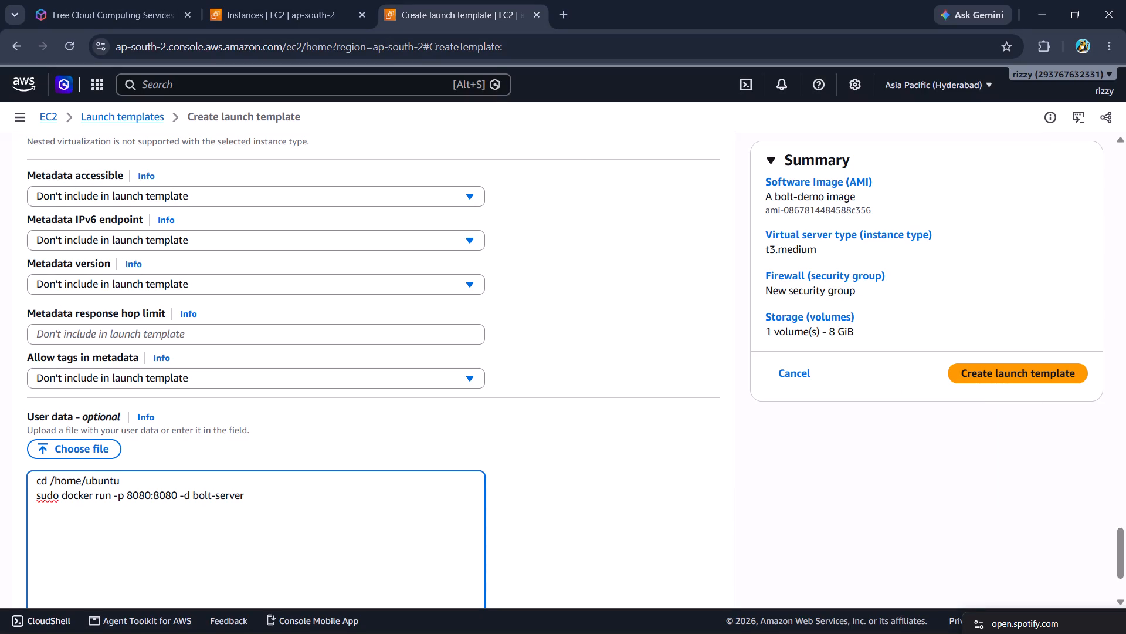
scroll(294, 558, down, 1)
key(Escape)
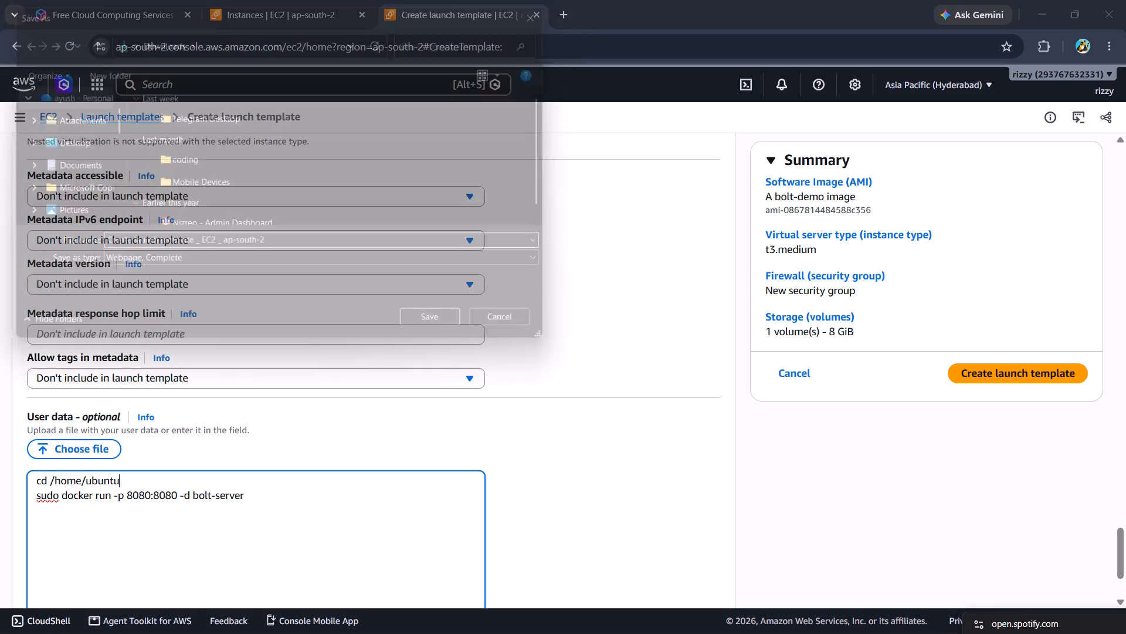
Submit the completed form to create the EC2 launch template.
scroll(517, 434, down, 2)
scroll(517, 434, up, 1)
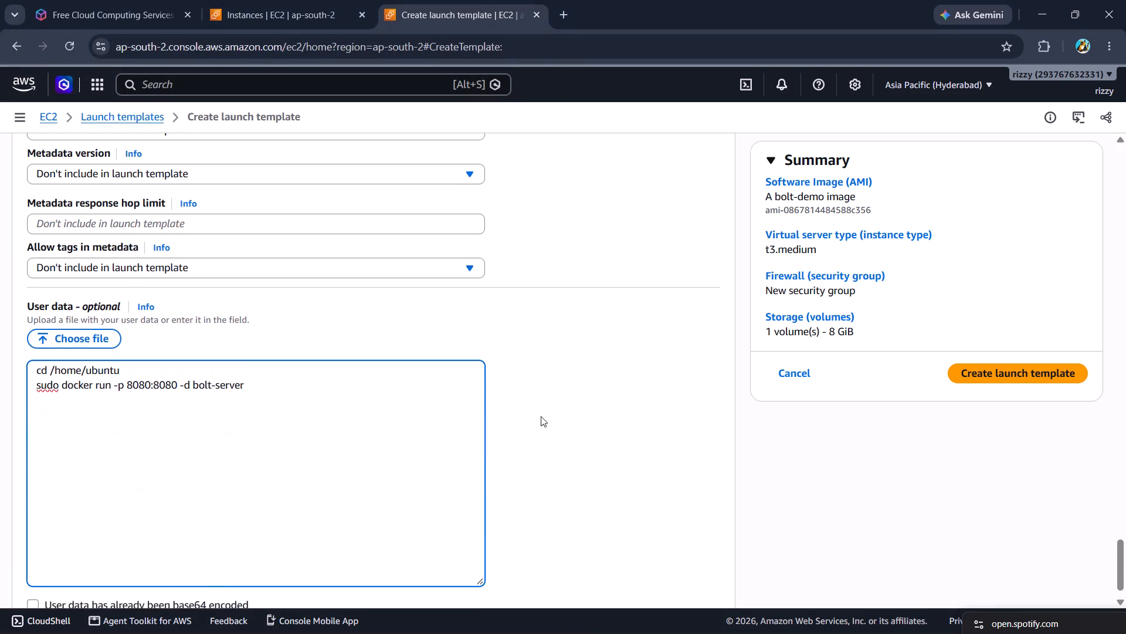
click(1037, 382)
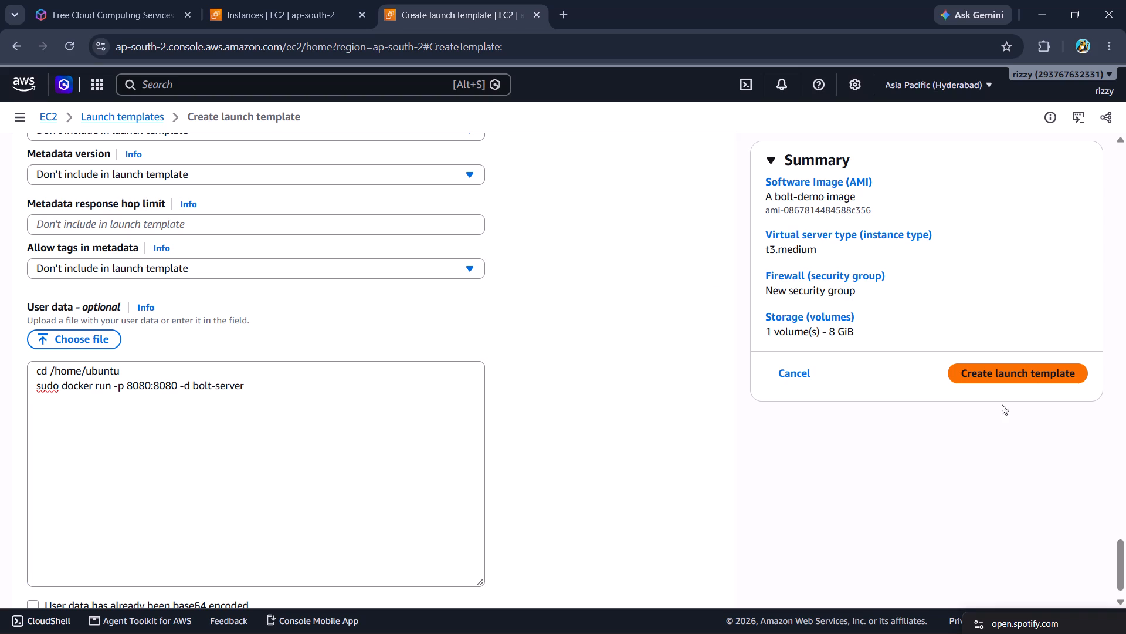
scroll(616, 394, up, 1)
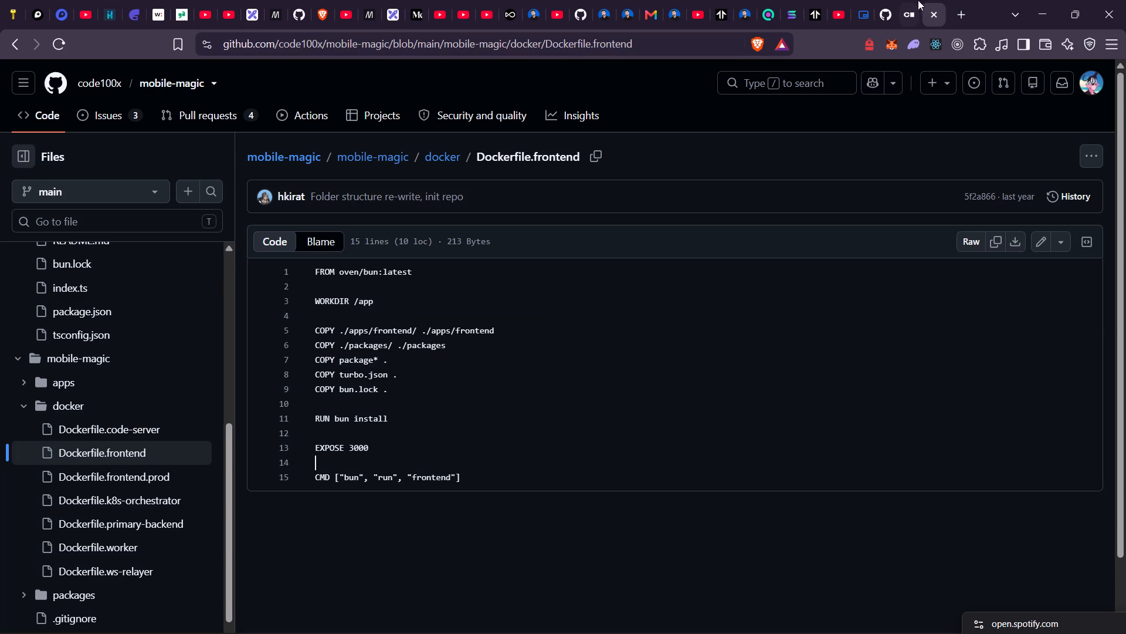
Toggle playback of the song Neverender from Brave's media controls and dismiss them.
click(1003, 45)
click(970, 114)
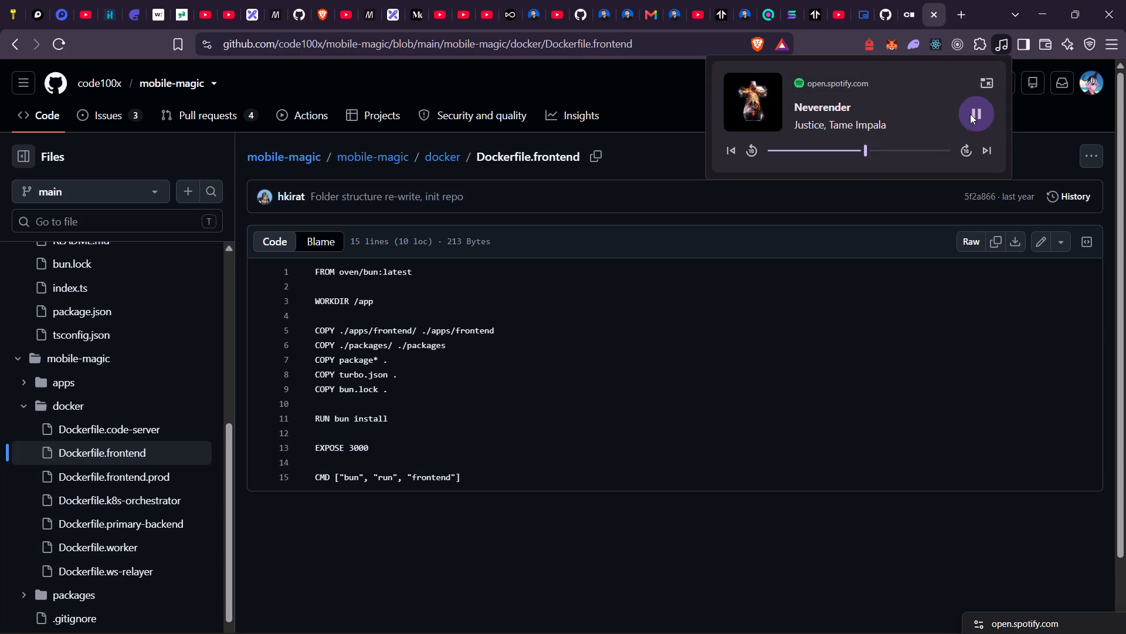
click(727, 516)
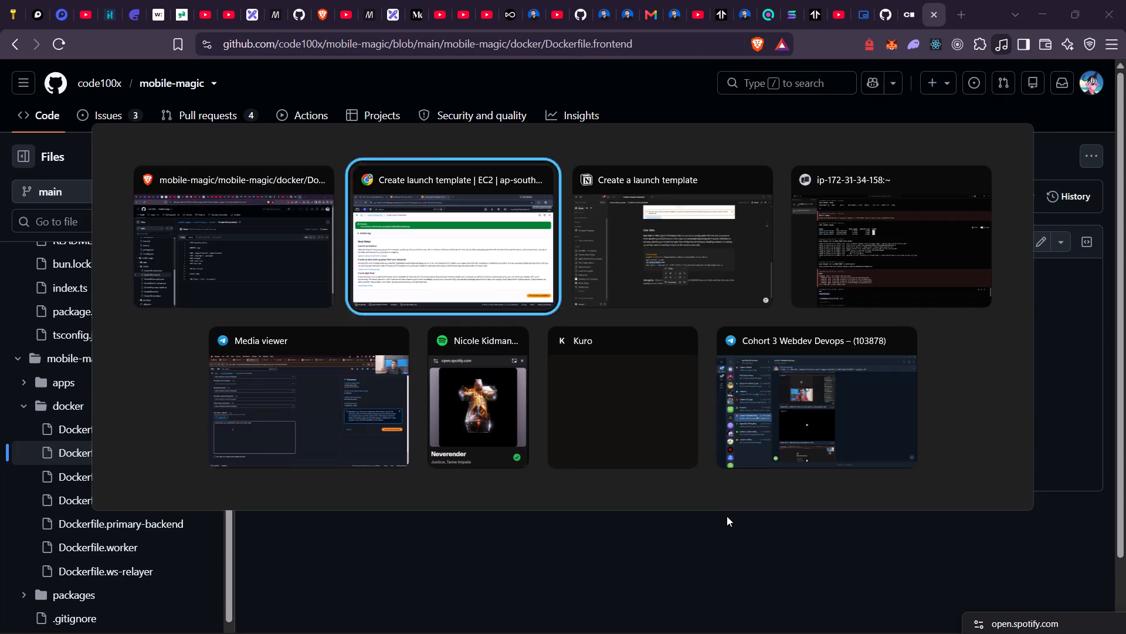
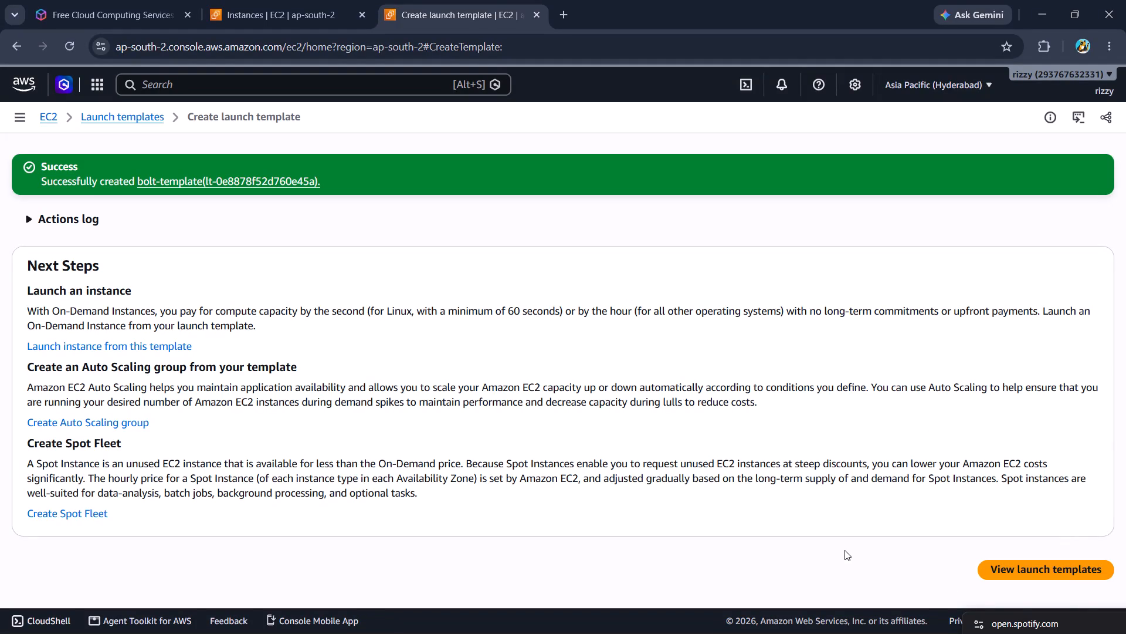
Leave the template confirmation for the launch templates list, go to Auto Scaling groups and start creating a new group.
click(1056, 583)
click(1052, 575)
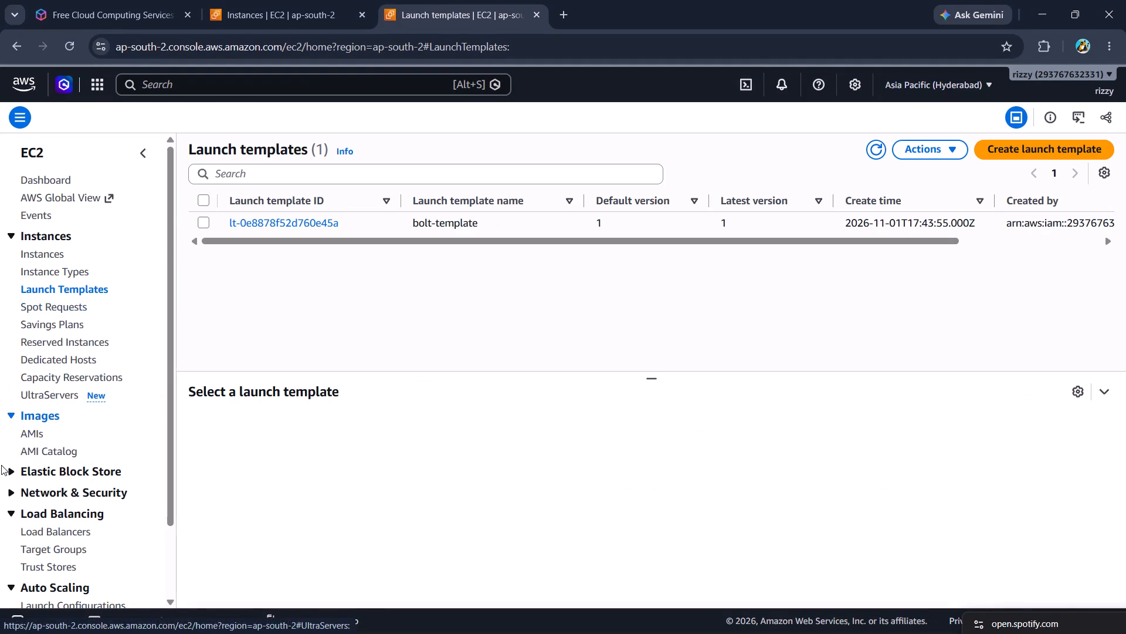
scroll(1, 465, down, 3)
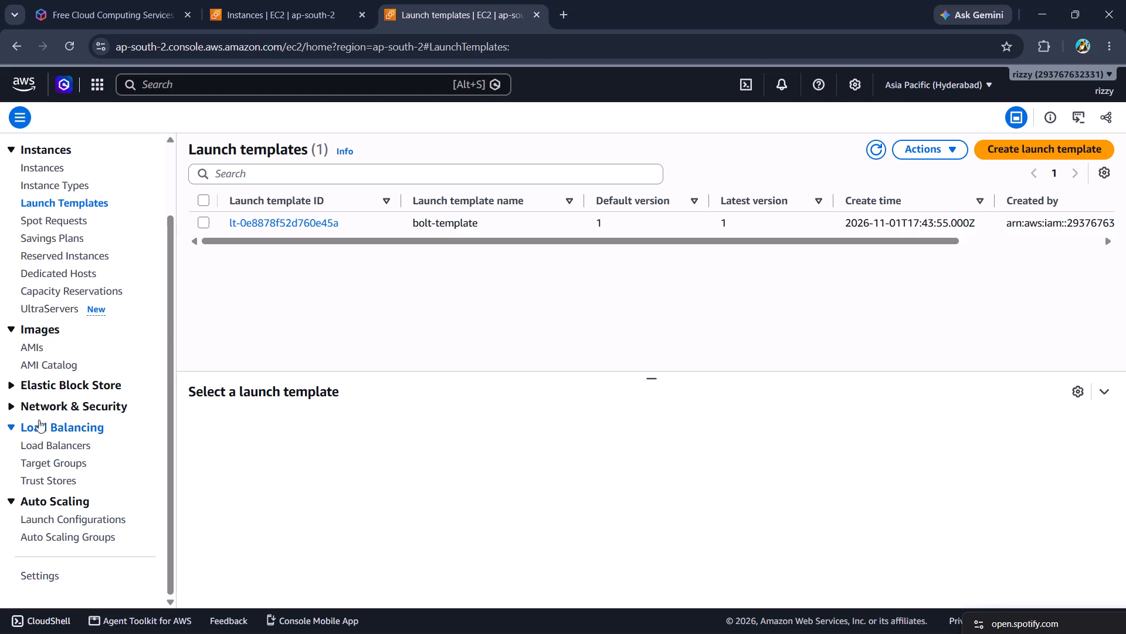
click(68, 539)
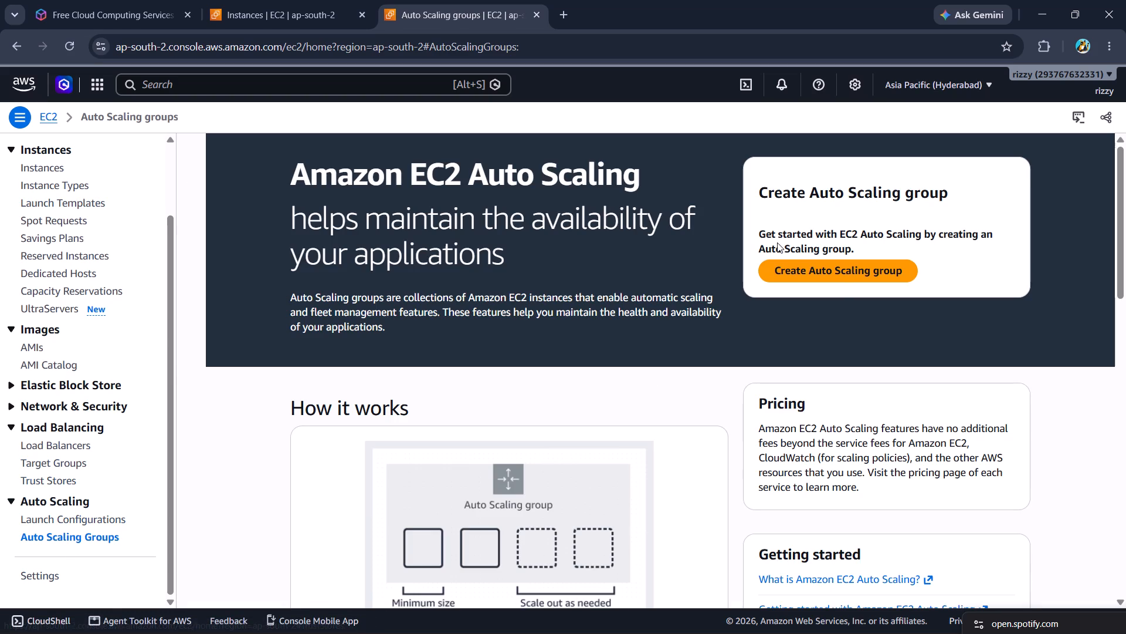
click(844, 270)
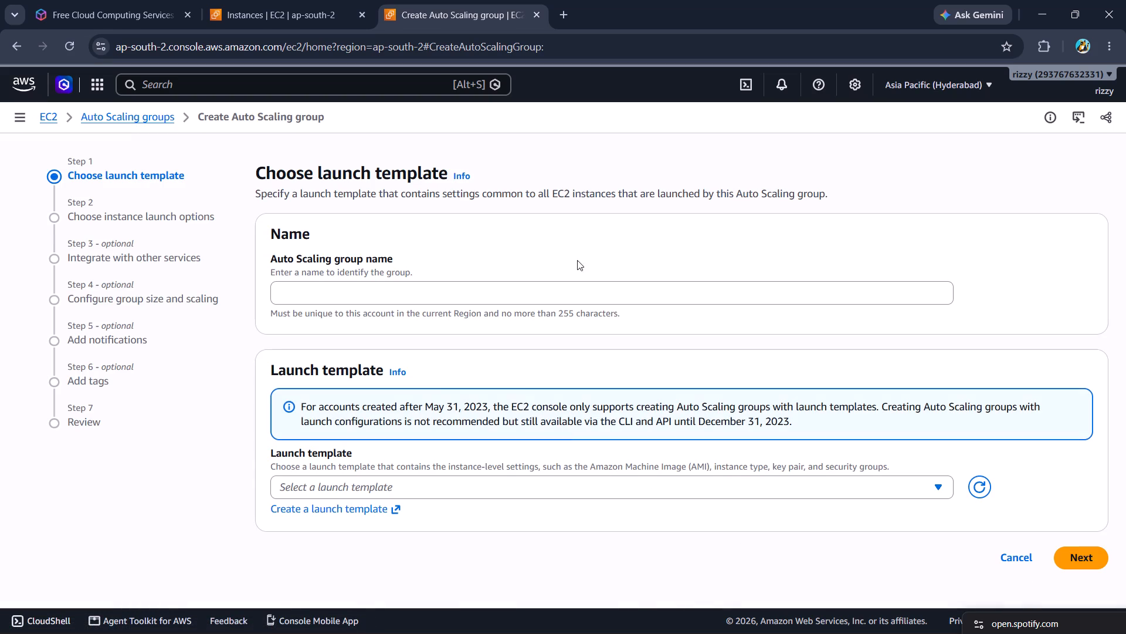
Name the Auto Scaling group bolt-asg.
click(439, 296)
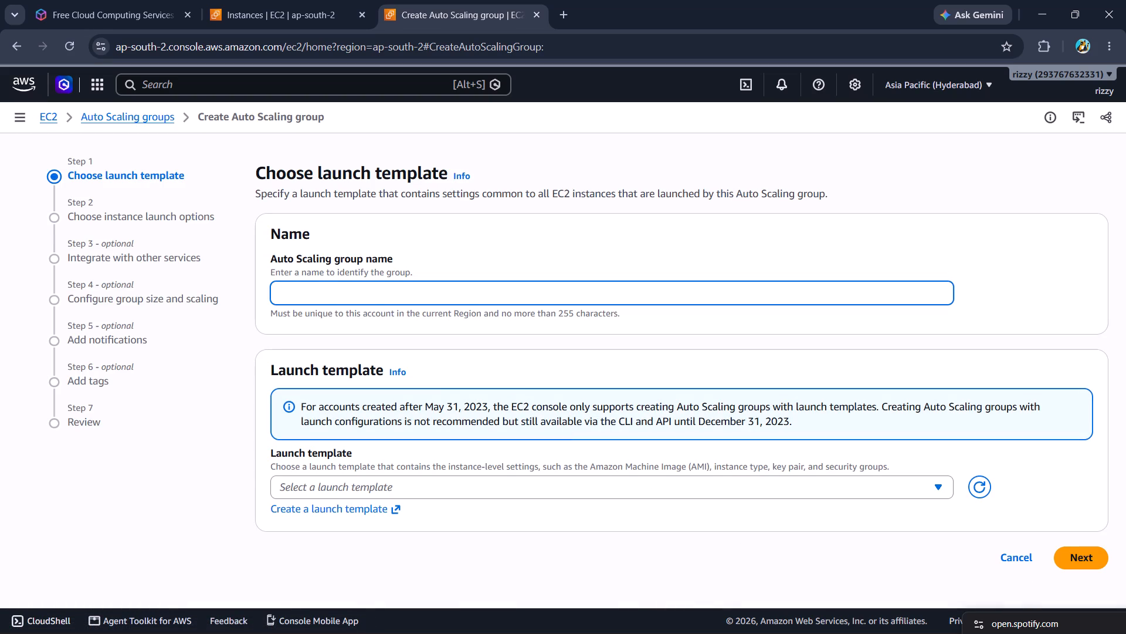
click(373, 296)
text(bolt)
key(space)
key(BackSpace)
text(-as)
key(g)
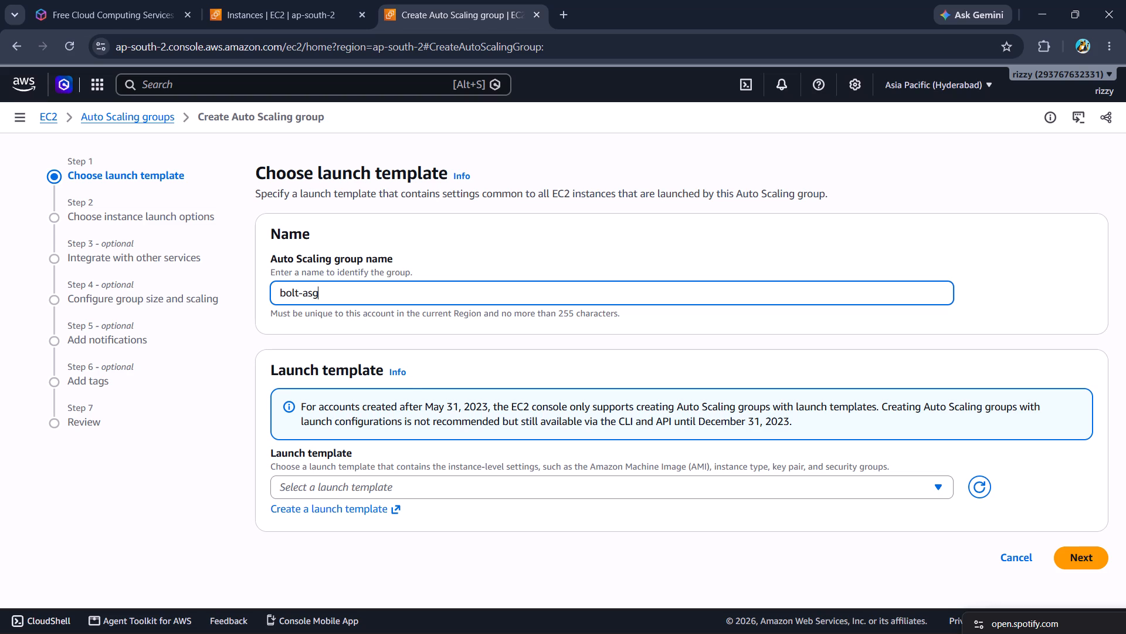
Choose bolt-template with version Latest (1) as the group's launch template and continue to the instance launch options.
scroll(411, 390, down, 1)
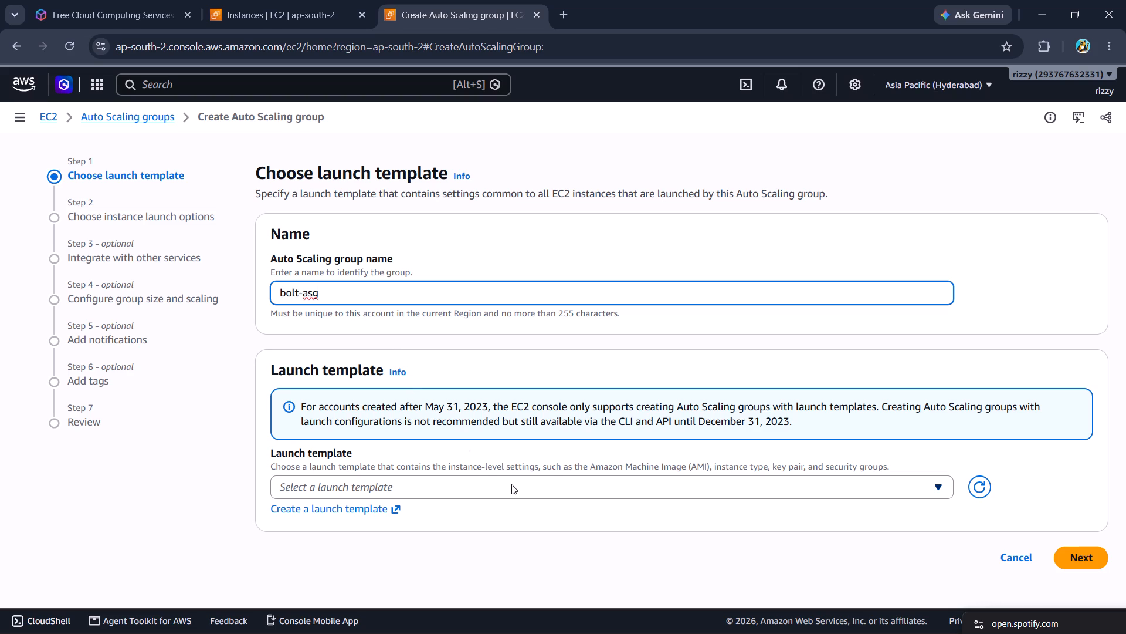
click(511, 484)
click(548, 535)
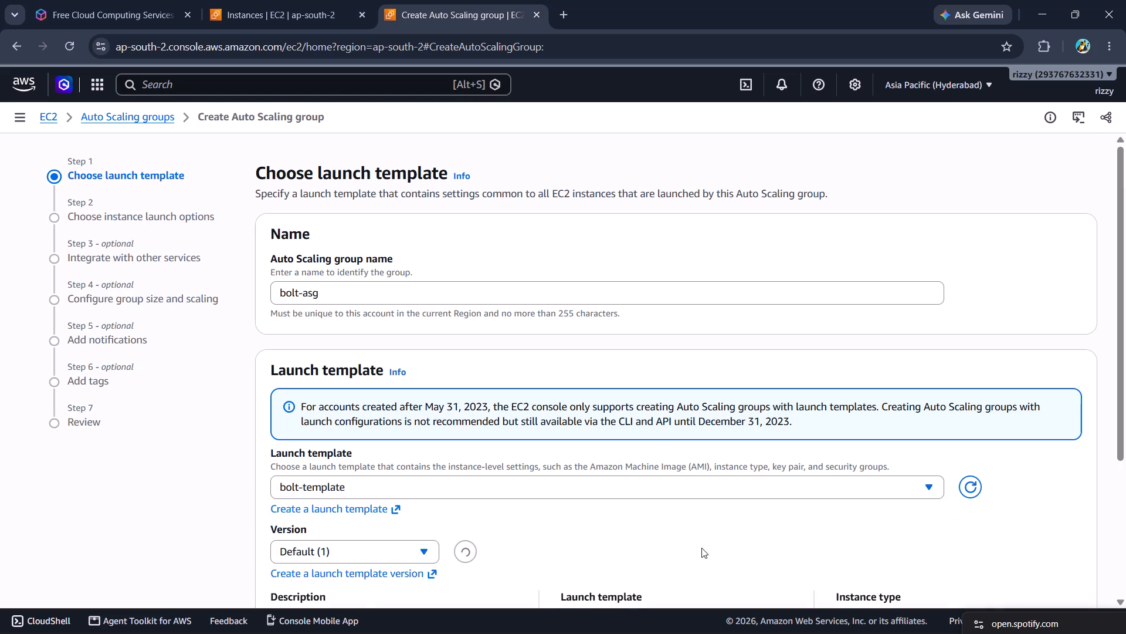
scroll(701, 548, down, 3)
scroll(714, 442, down, 1)
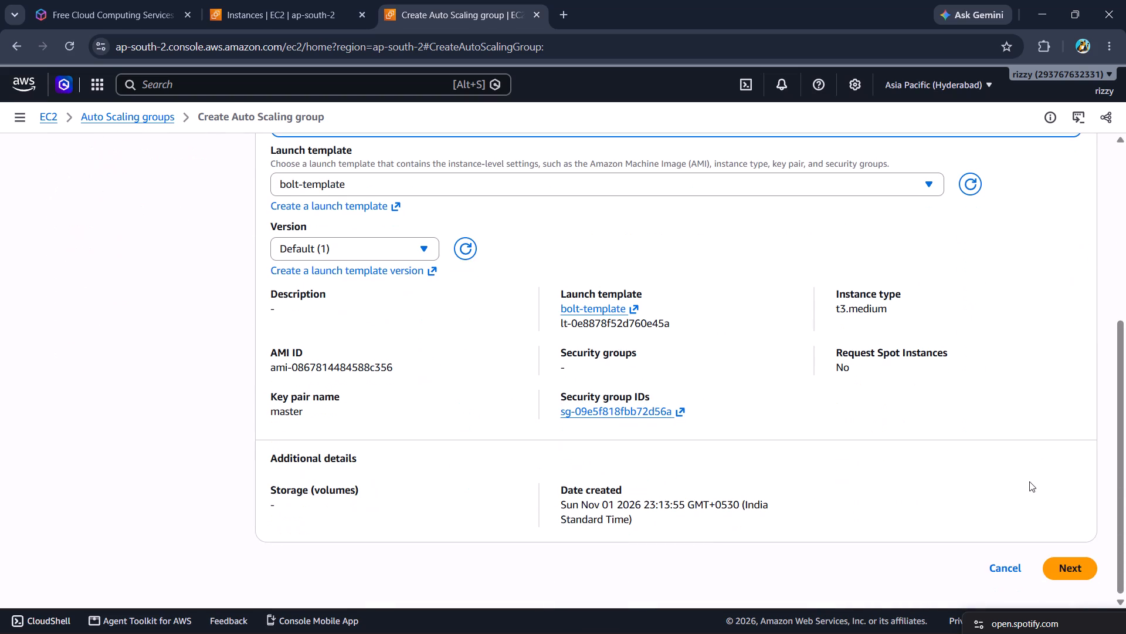
scroll(1020, 517, up, 3)
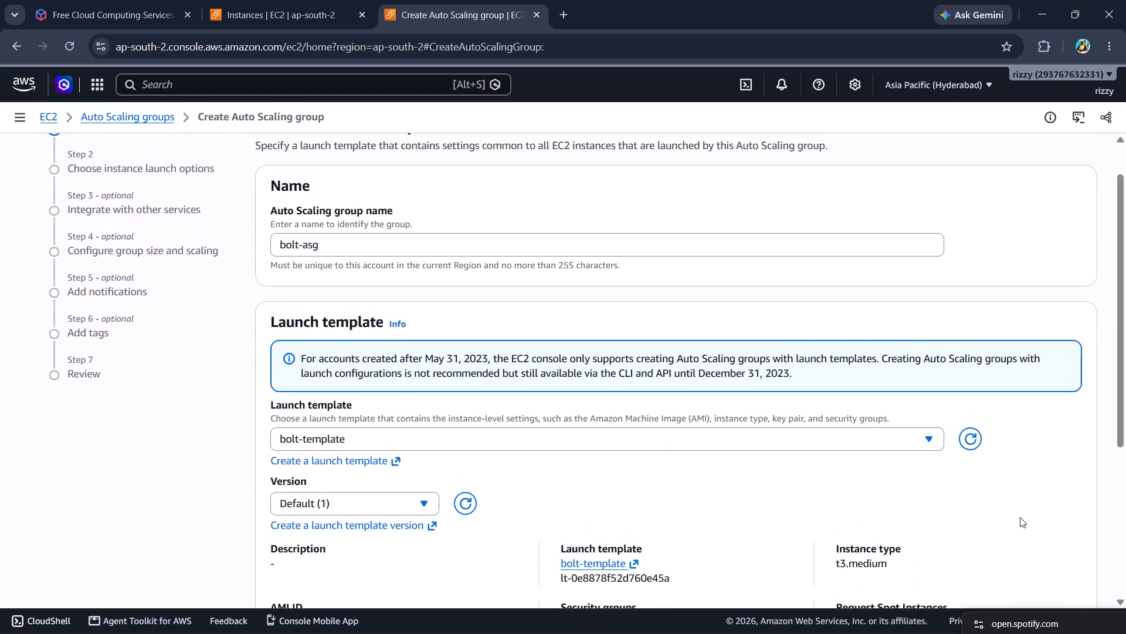
click(409, 501)
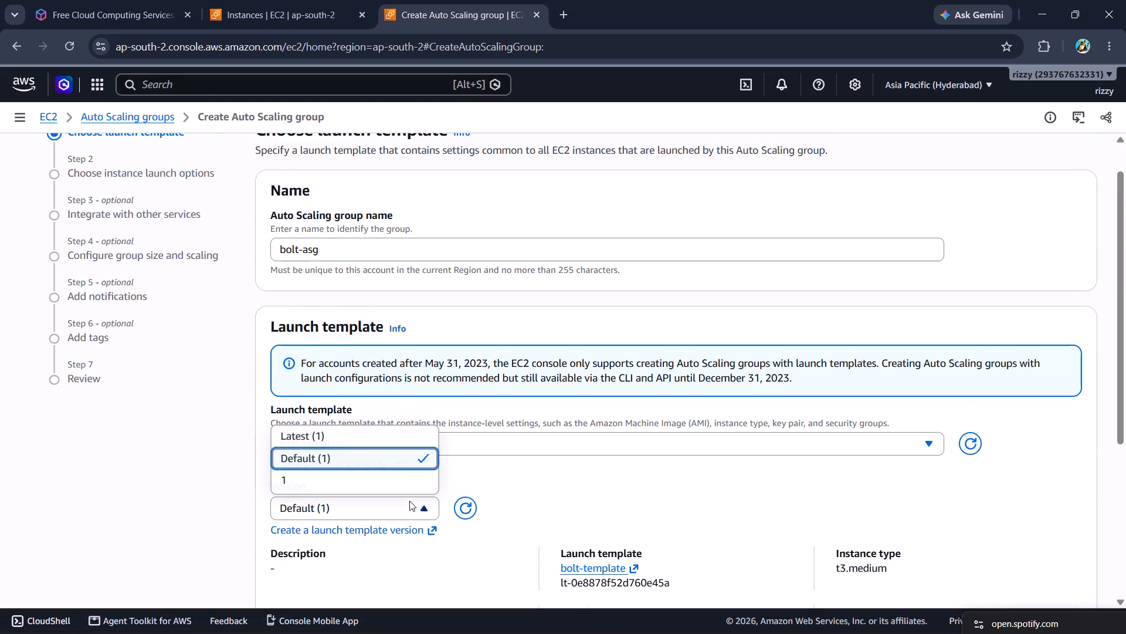
click(391, 444)
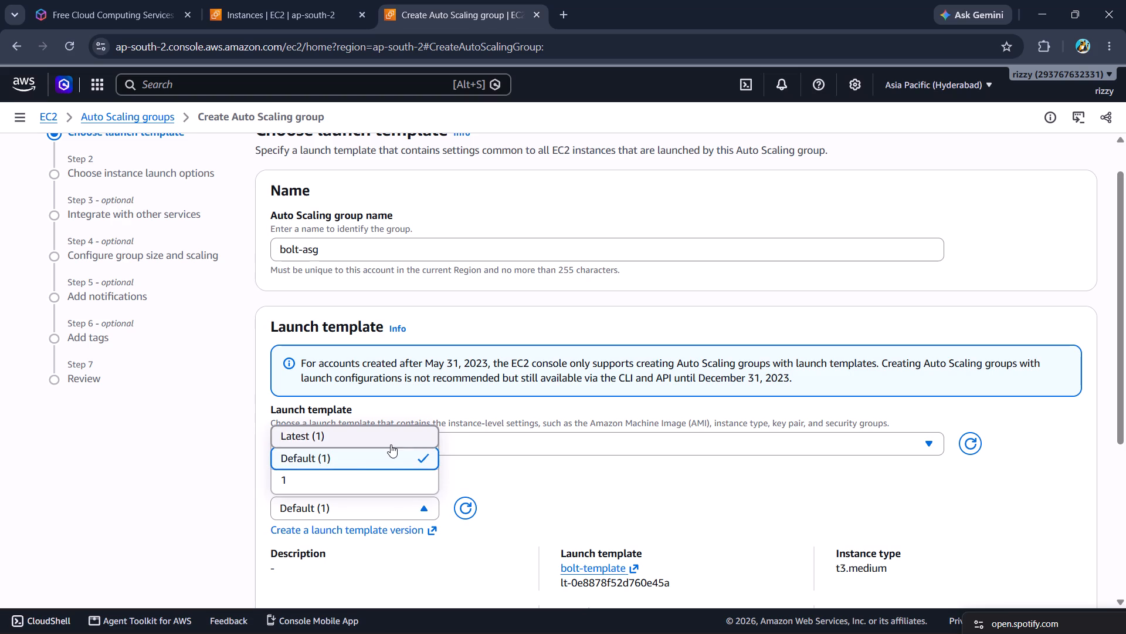
scroll(569, 494, down, 3)
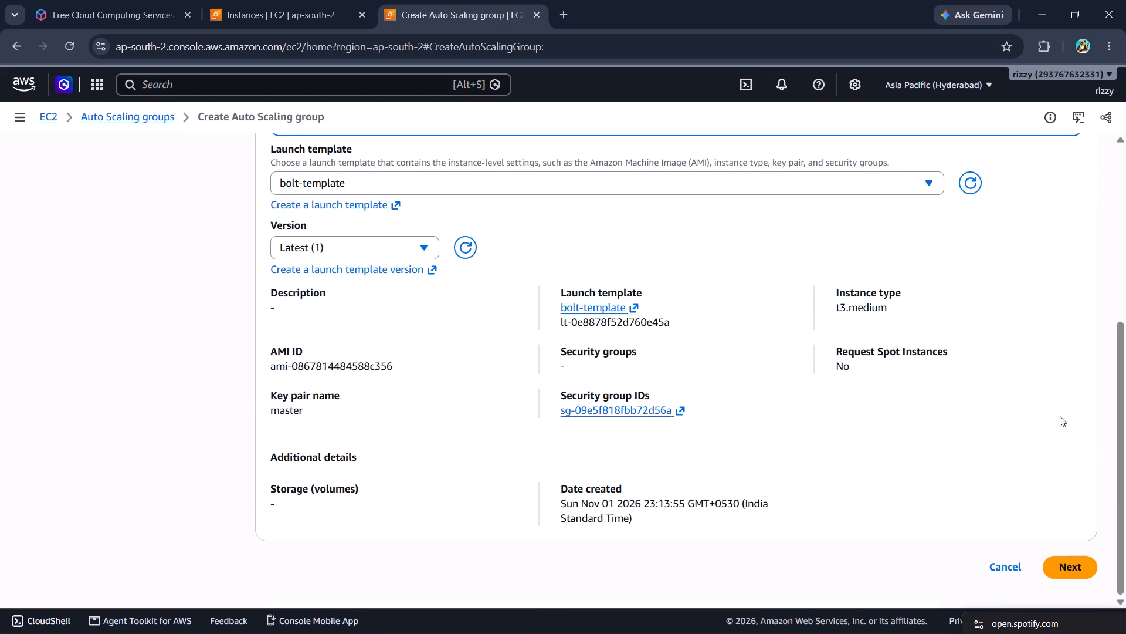
click(1068, 568)
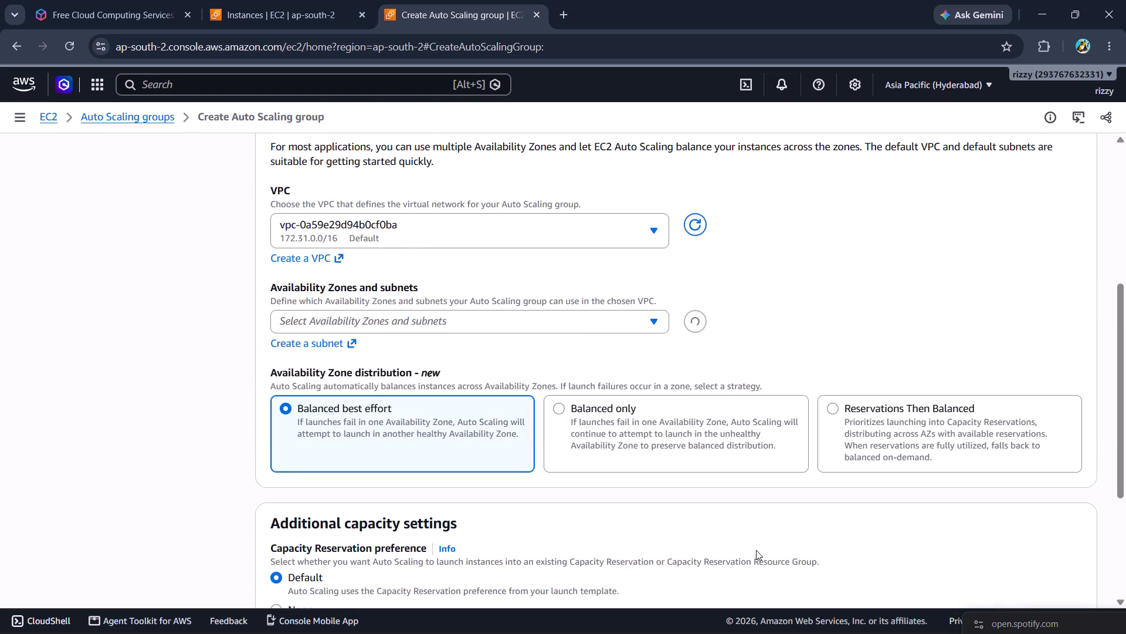
Review the instance type requirements and network settings in the instance launch options.
scroll(756, 550, up, 1)
scroll(690, 387, up, 3)
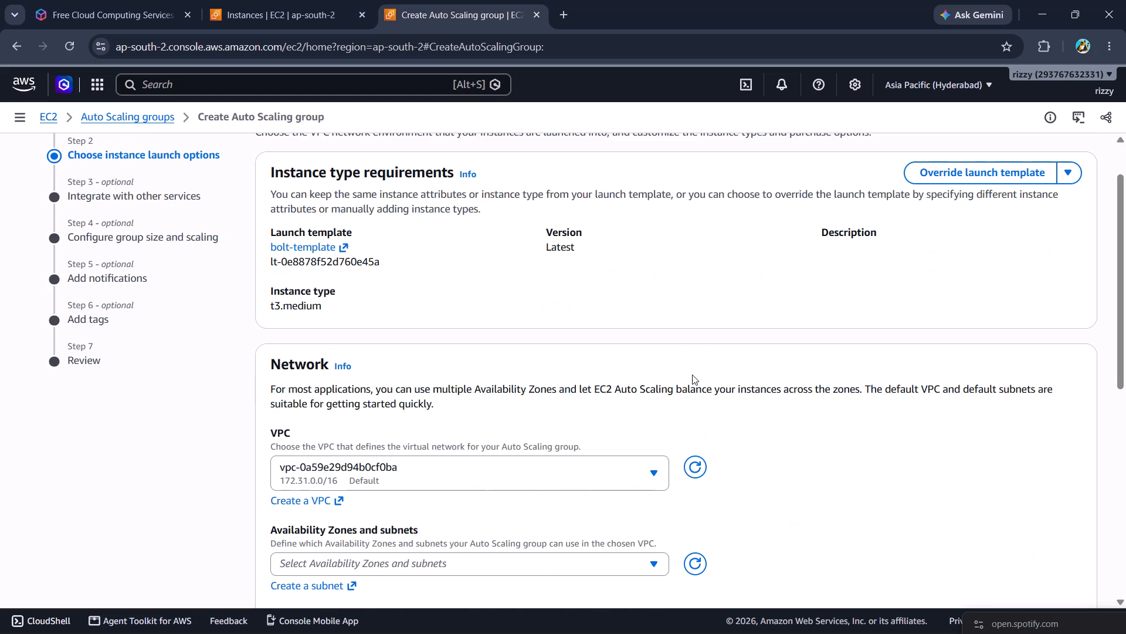
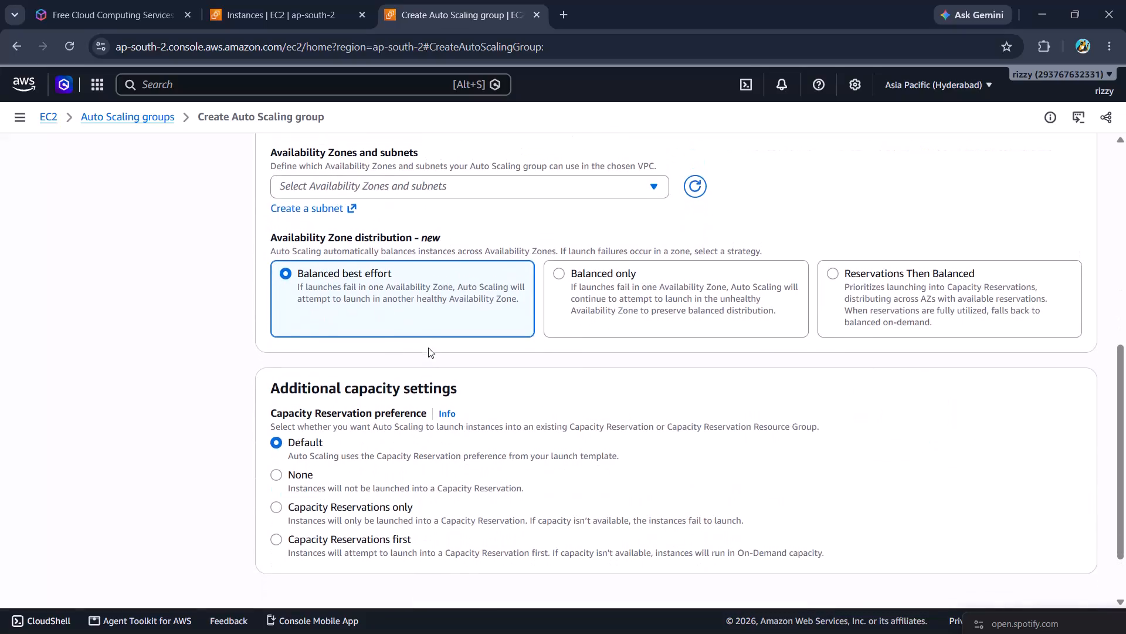
Keep the default VPC and add the aps2-az1 (ap-south-2a) subnet, 172.31.0.0/20, to the group's Availability Zones and subnets.
scroll(428, 348, up, 5)
scroll(386, 464, down, 1)
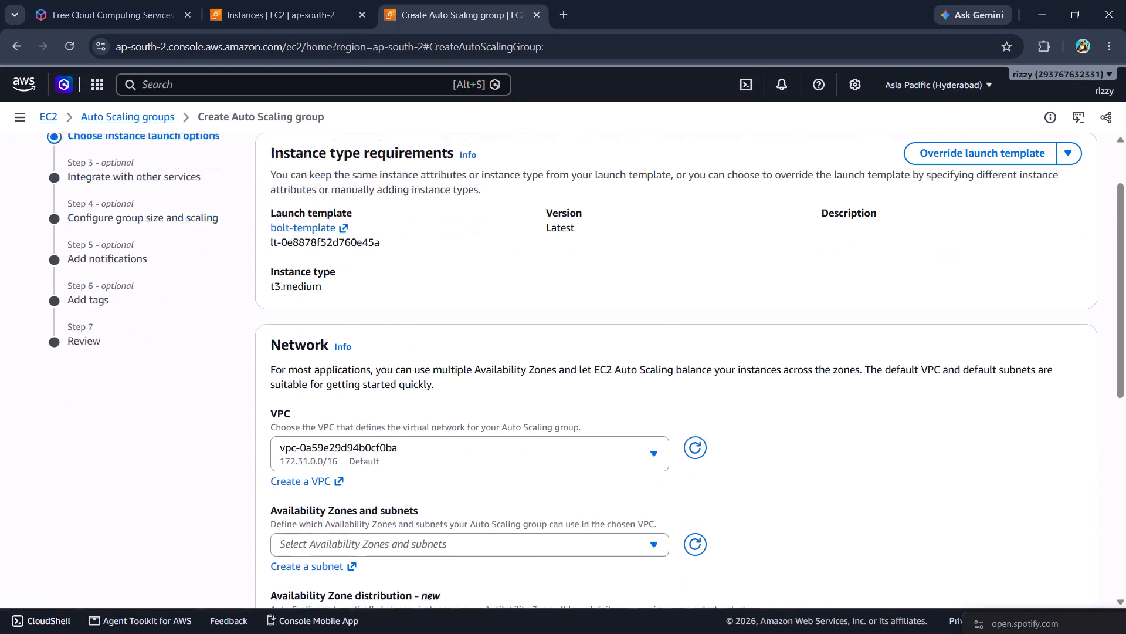
scroll(386, 464, down, 1)
click(483, 357)
click(483, 357)
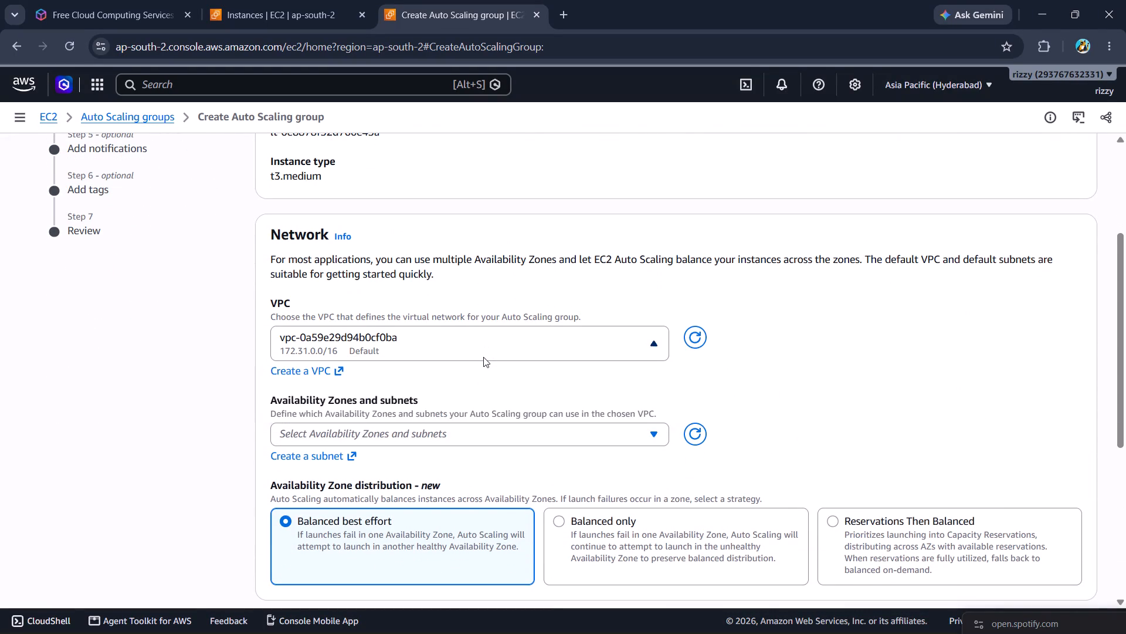
click(481, 429)
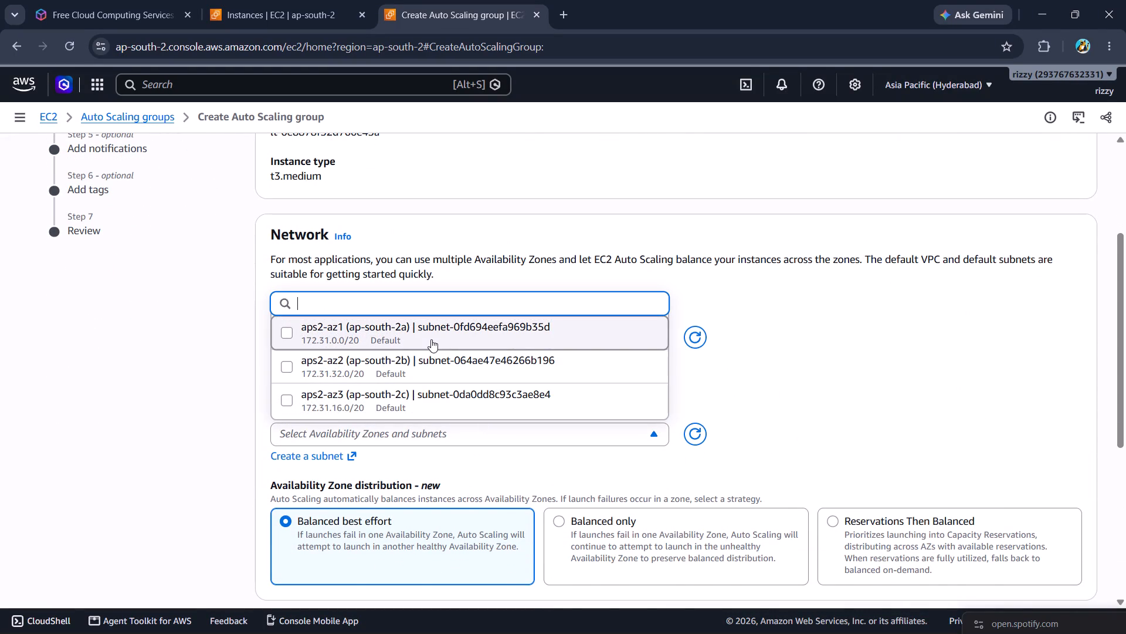
click(431, 339)
click(623, 477)
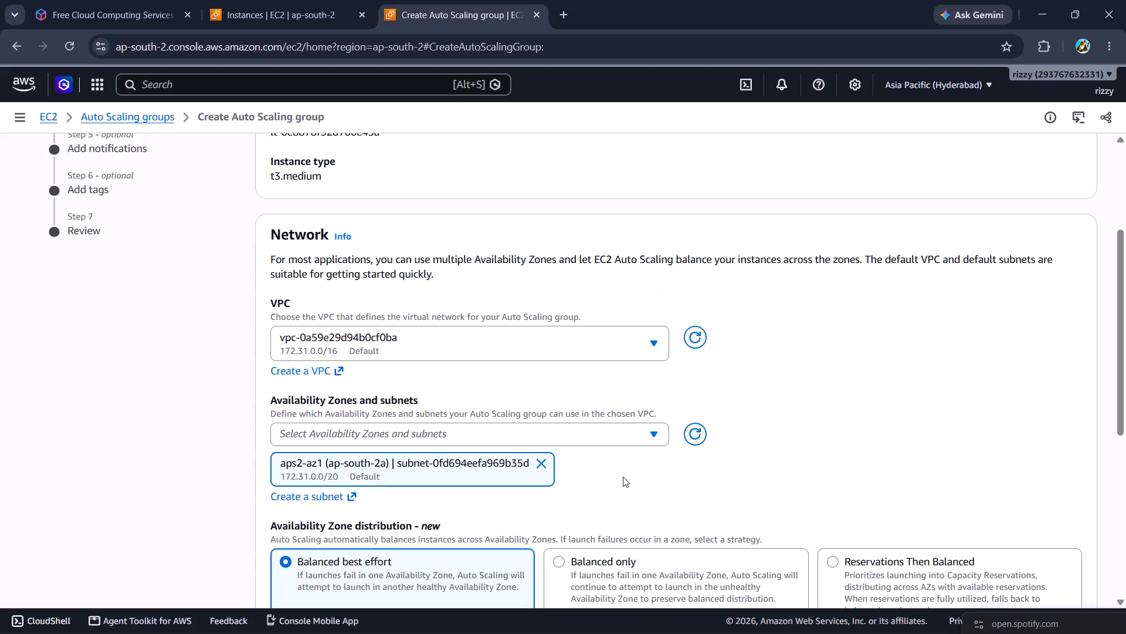
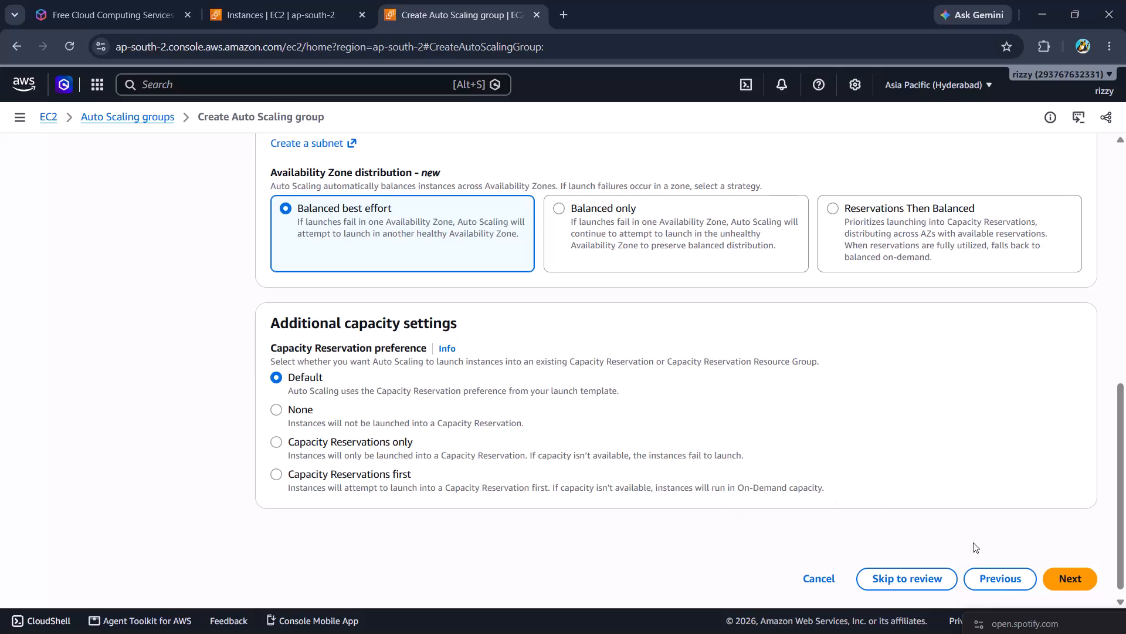
Accept the instance launch options and continue to the integration with other services.
click(1087, 581)
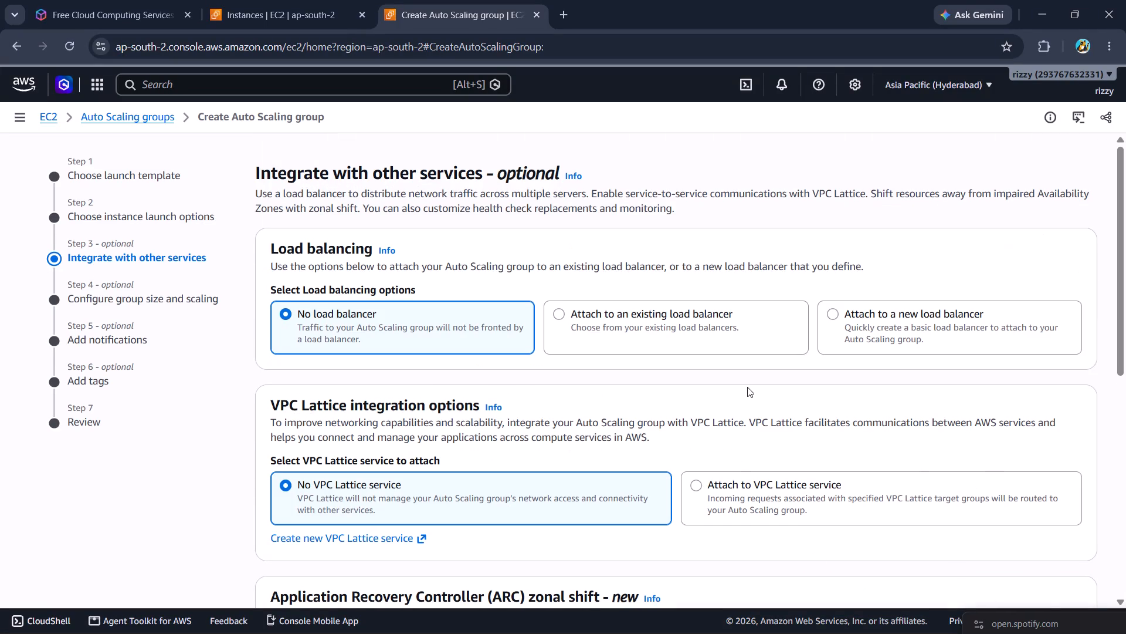
Review the load balancing, VPC Lattice, zonal shift and health check options for the Auto Scaling group.
scroll(684, 447, down, 3)
scroll(695, 490, up, 1)
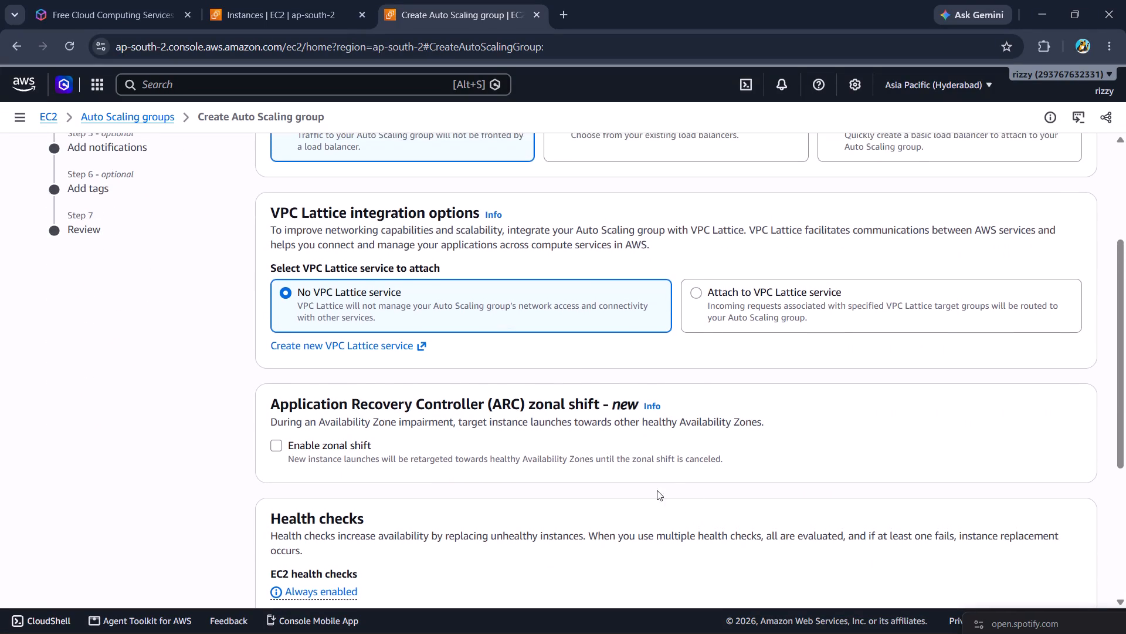
scroll(598, 394, down, 1)
scroll(686, 447, down, 1)
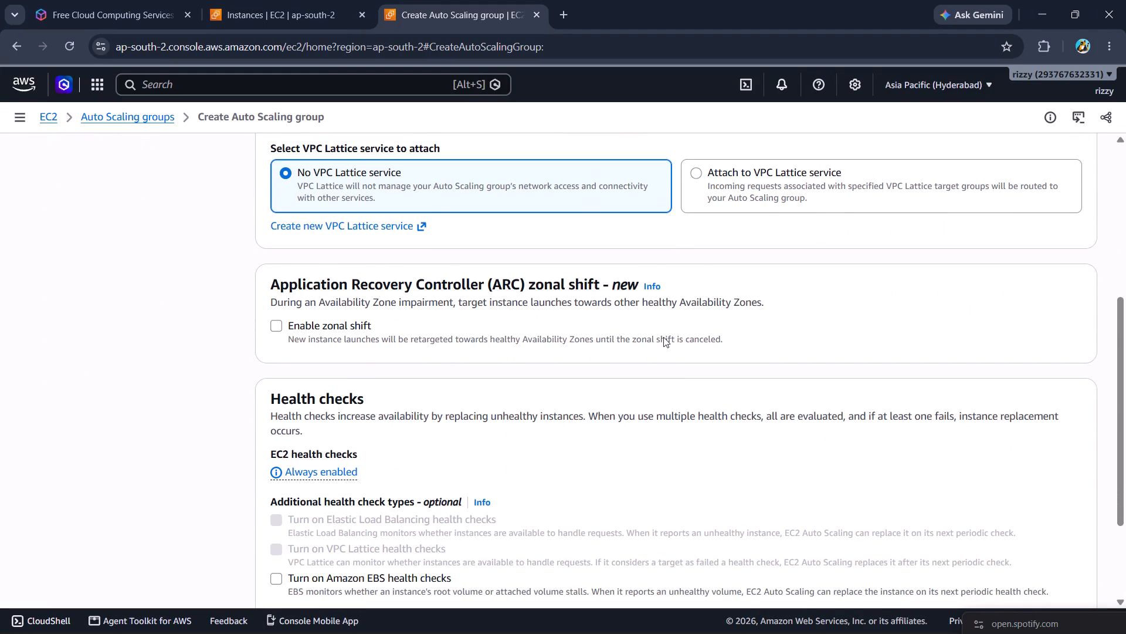
scroll(689, 409, down, 3)
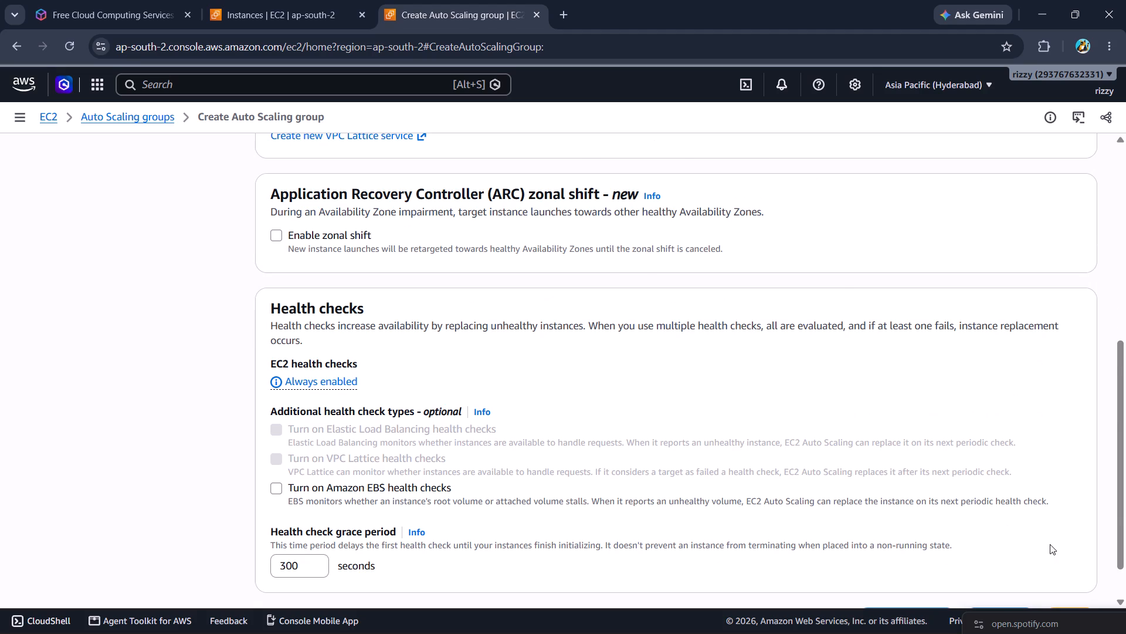
scroll(1051, 434, up, 5)
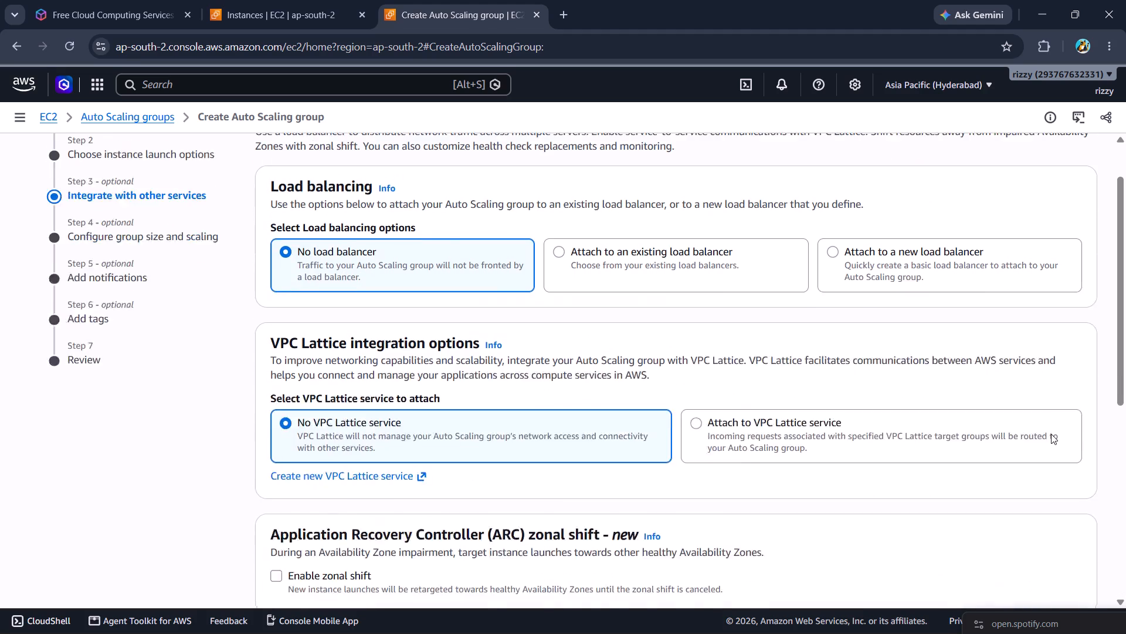
scroll(1051, 434, up, 1)
scroll(1033, 433, down, 1)
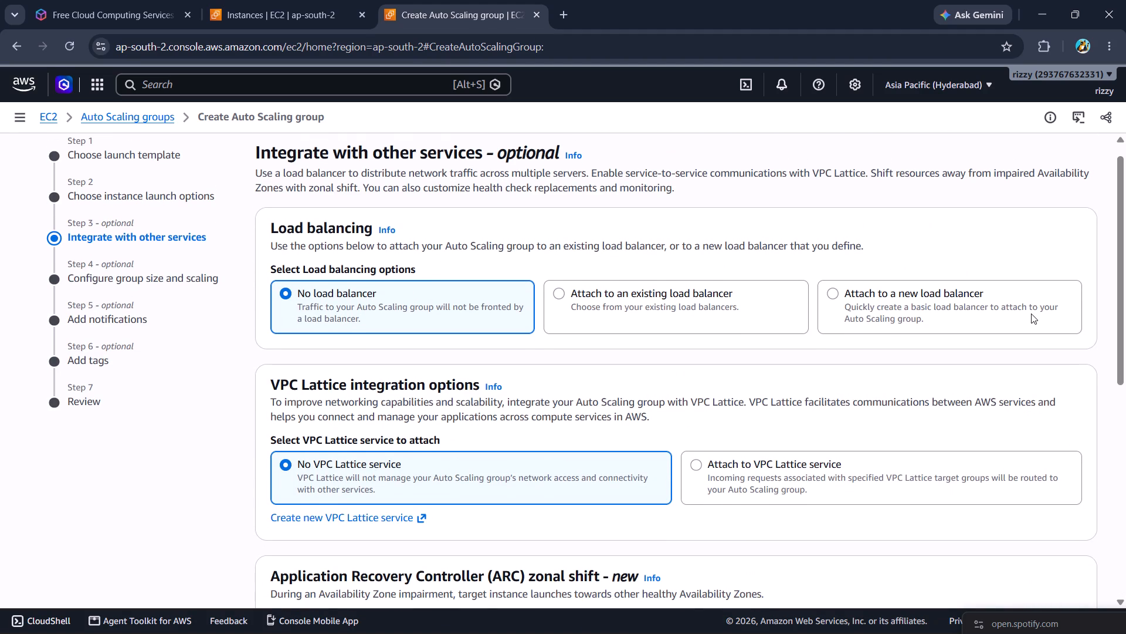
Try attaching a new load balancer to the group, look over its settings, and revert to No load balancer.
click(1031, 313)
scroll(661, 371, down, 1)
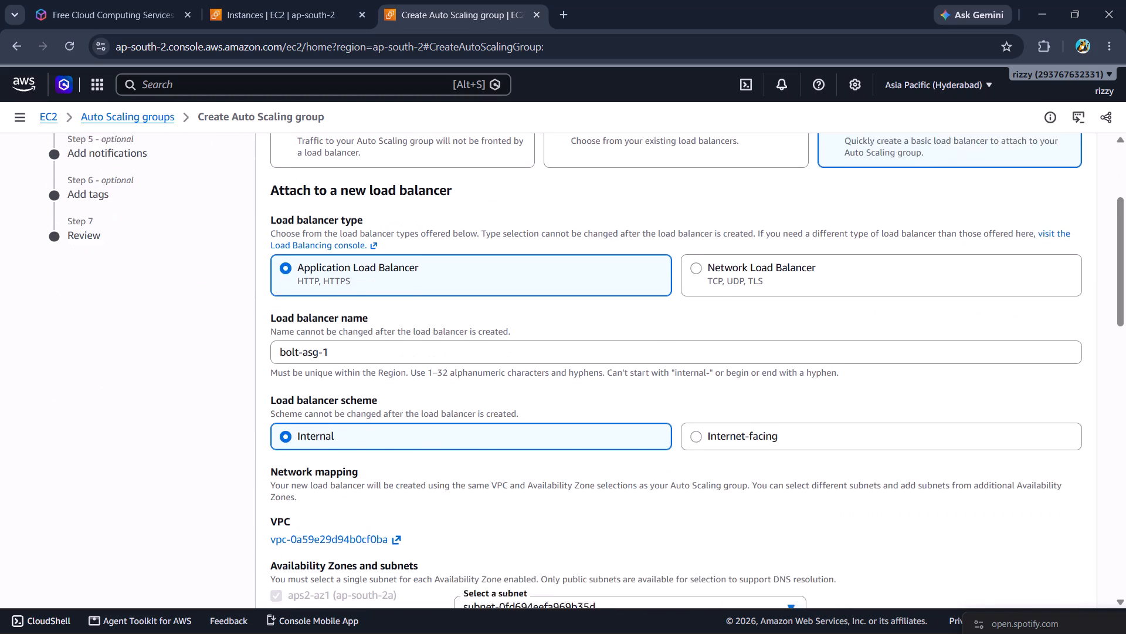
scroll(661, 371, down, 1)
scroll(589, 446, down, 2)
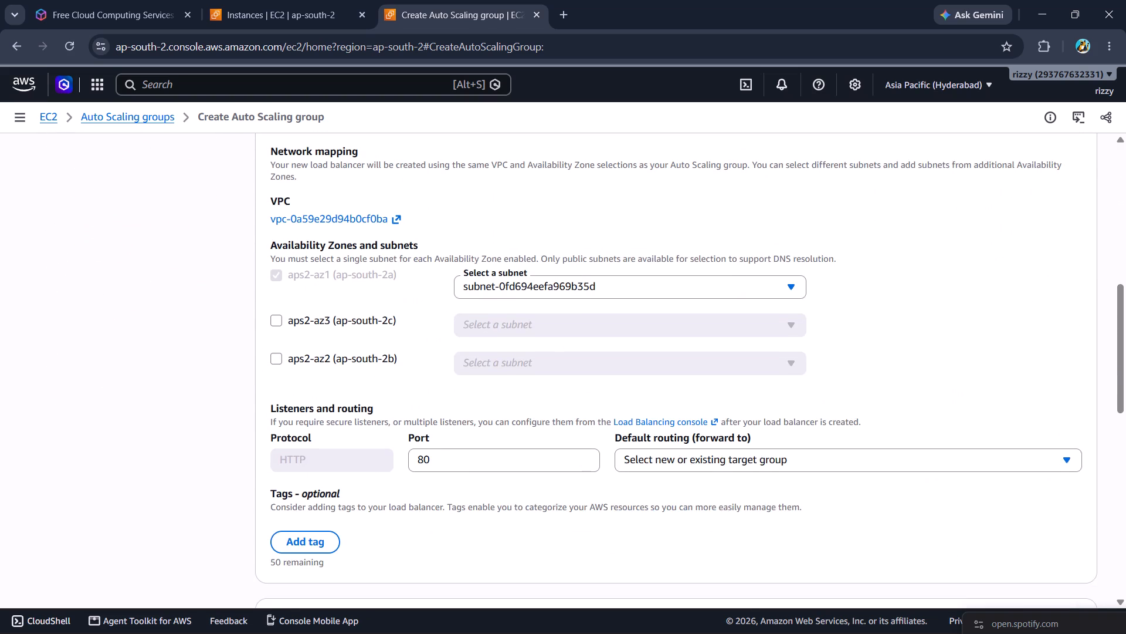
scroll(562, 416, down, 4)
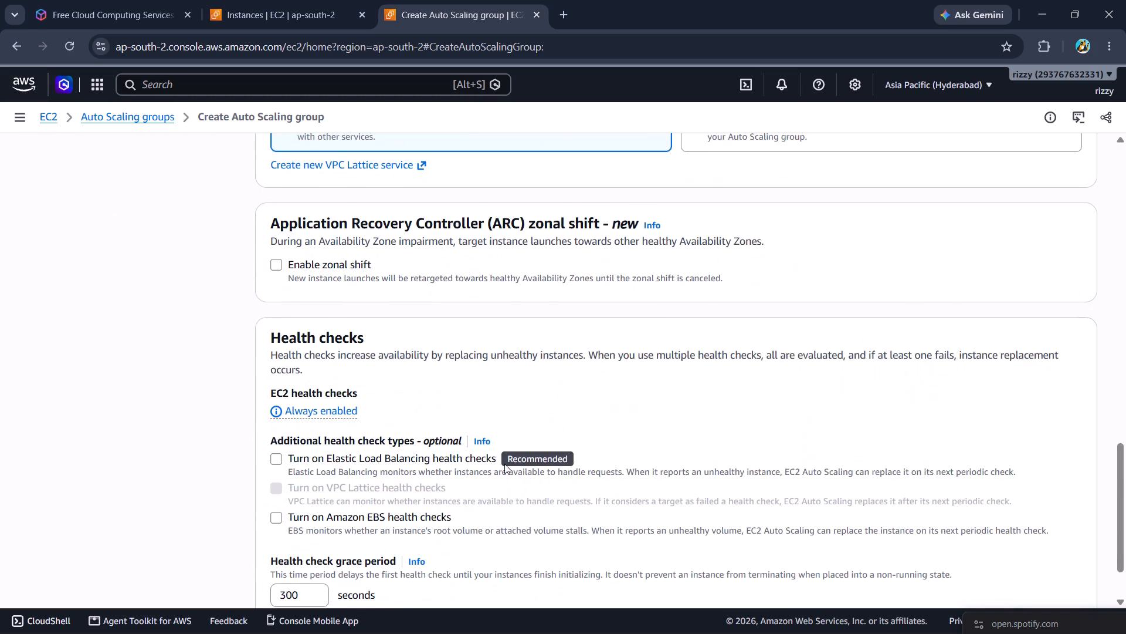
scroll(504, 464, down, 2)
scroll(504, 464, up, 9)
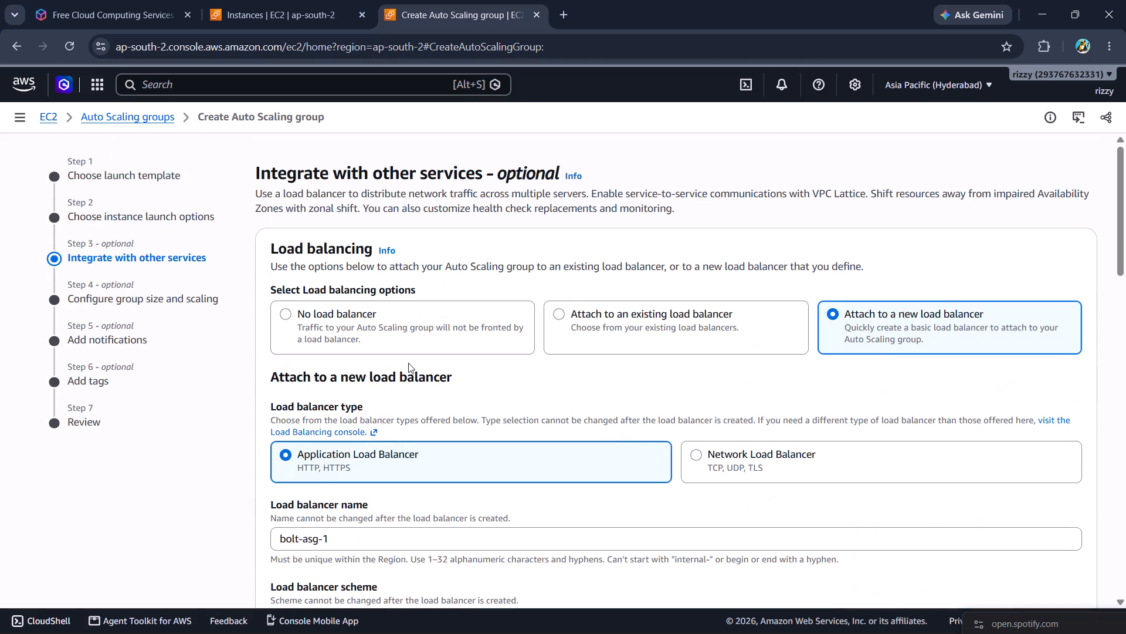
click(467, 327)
Keep no VPC Lattice service, zonal shift off and the 300-second health check grace period, and continue to group size and scaling.
scroll(657, 368, down, 3)
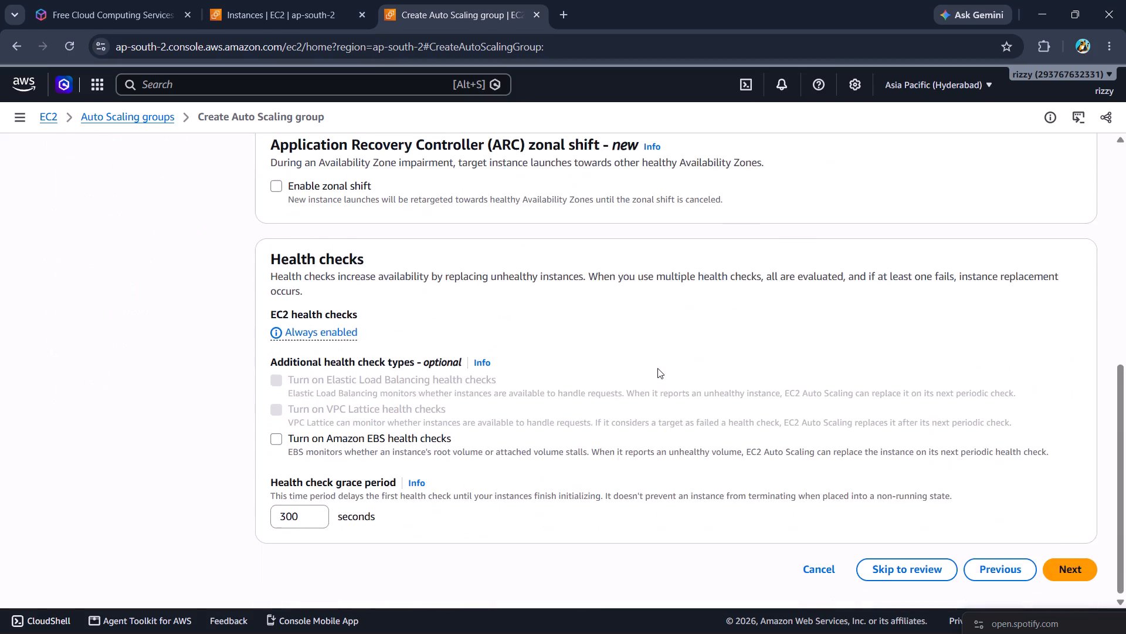
scroll(657, 368, down, 2)
scroll(657, 368, up, 4)
scroll(660, 509, down, 2)
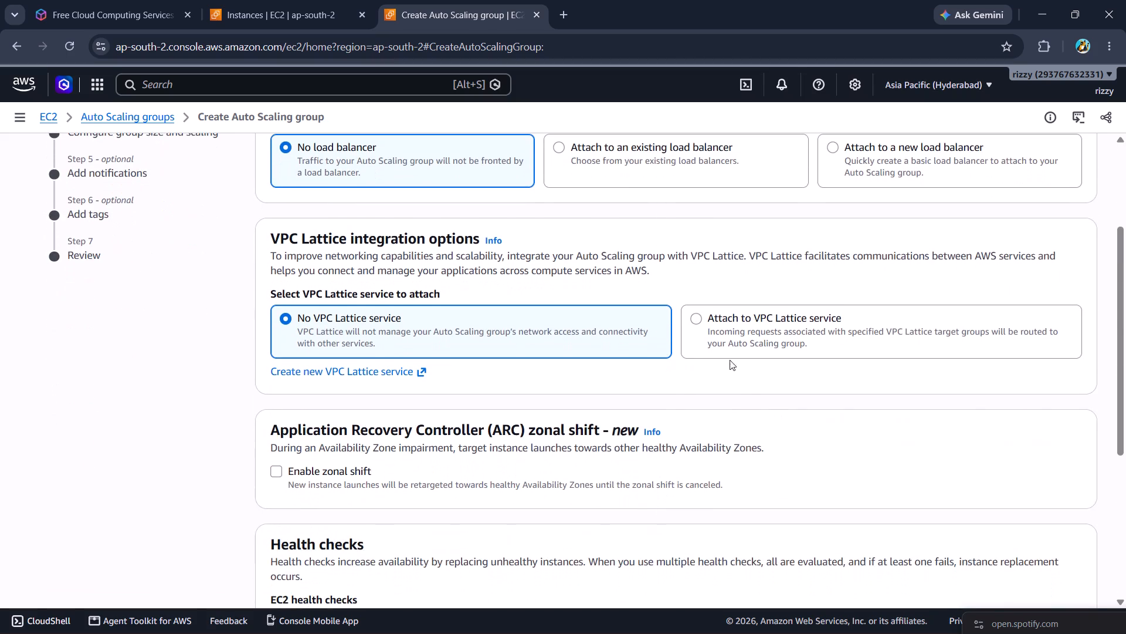
scroll(749, 453, down, 1)
scroll(707, 486, down, 2)
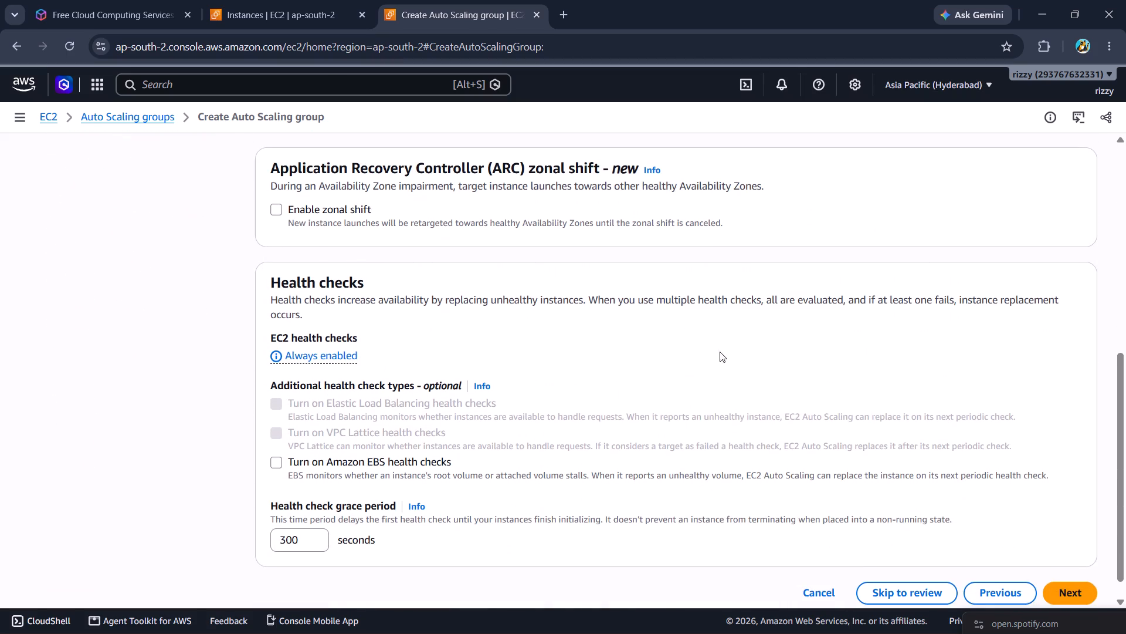
scroll(742, 444, down, 1)
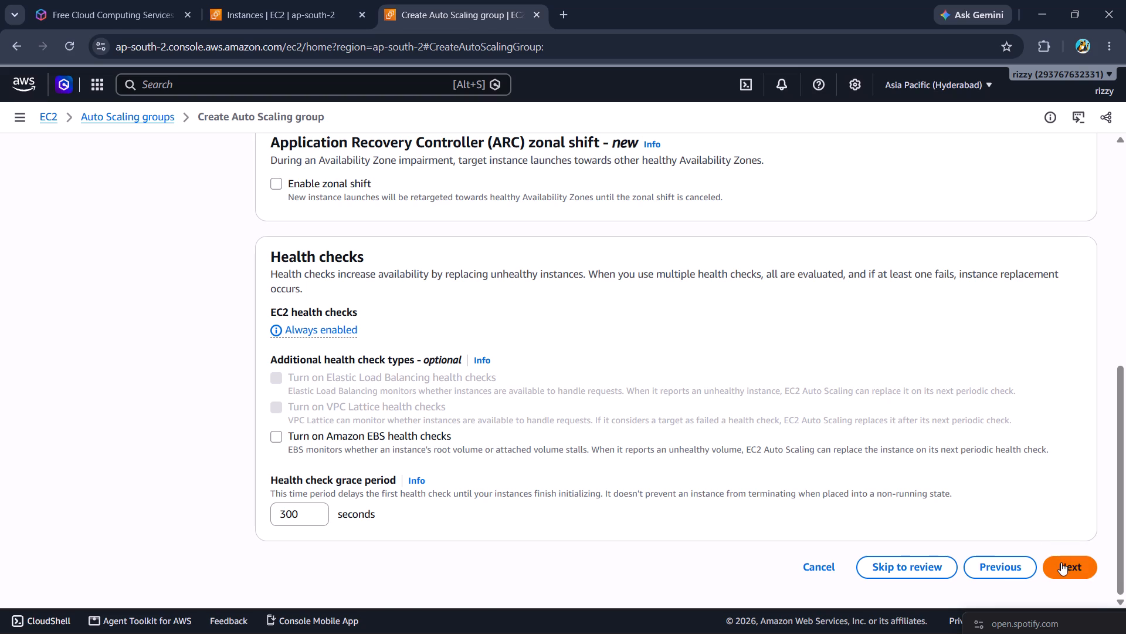
click(1061, 562)
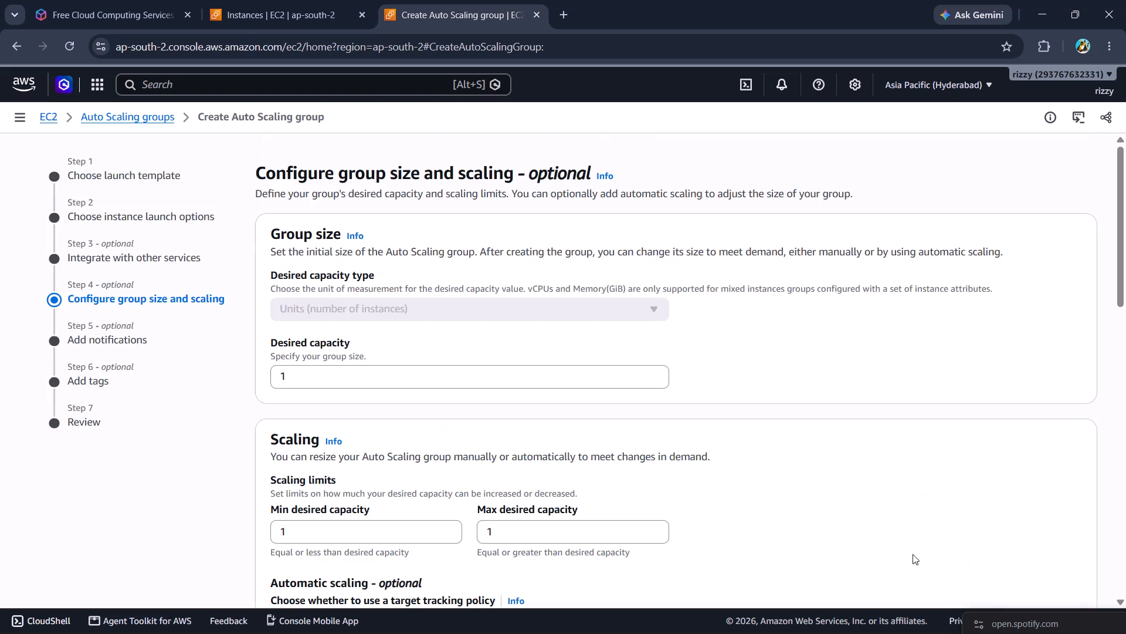
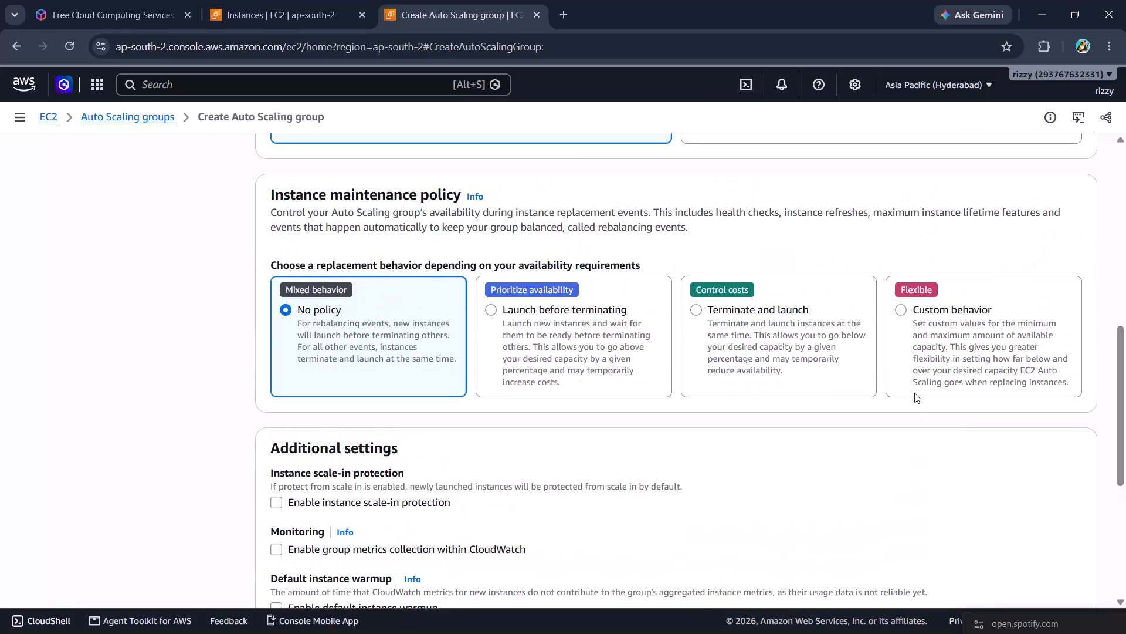
Keep the No policy replacement behavior and the default additional settings without deletion protection, and continue to the notifications stage.
scroll(914, 393, down, 2)
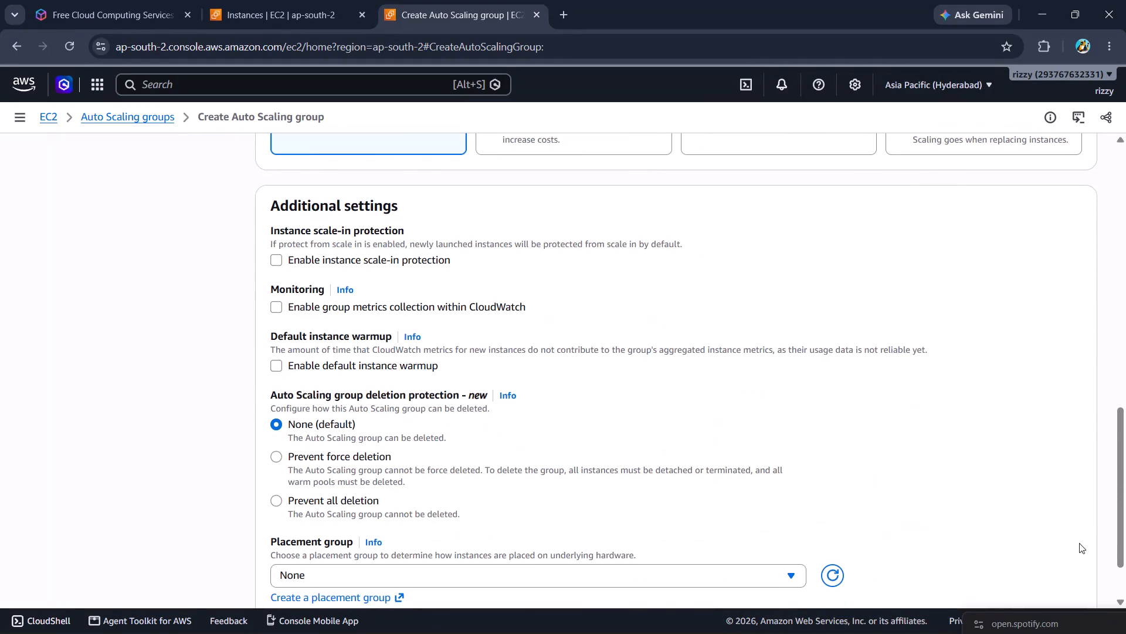
click(1073, 576)
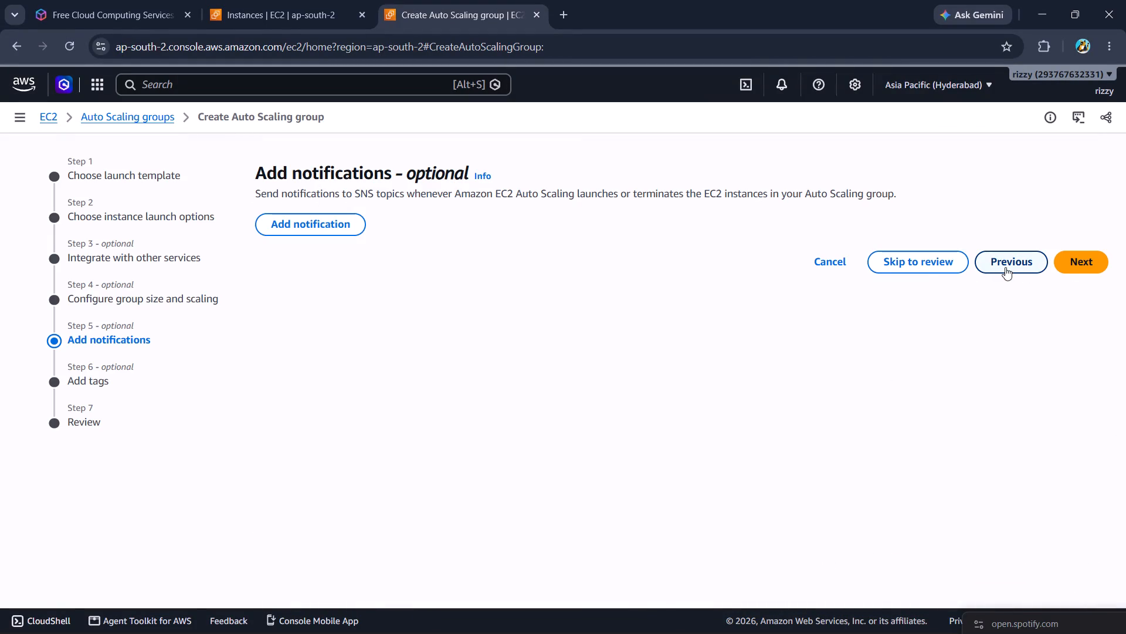
Skip notifications and tags, and look through the review of the bolt-asg configuration.
click(928, 267)
scroll(900, 389, down, 1)
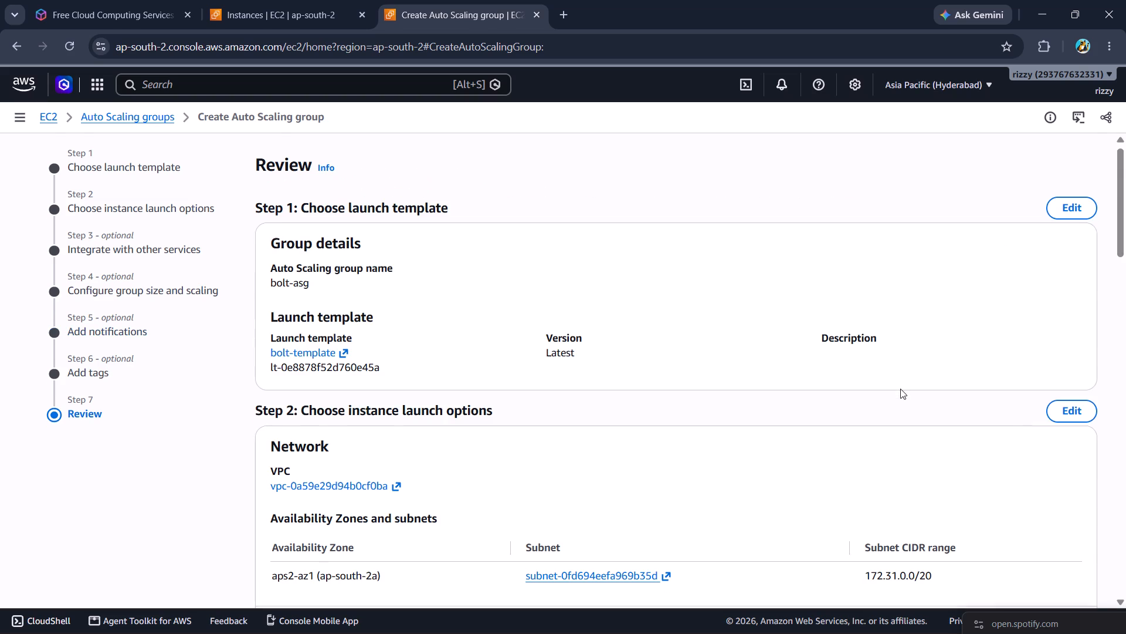
scroll(900, 389, down, 1)
scroll(693, 314, down, 3)
scroll(818, 416, down, 2)
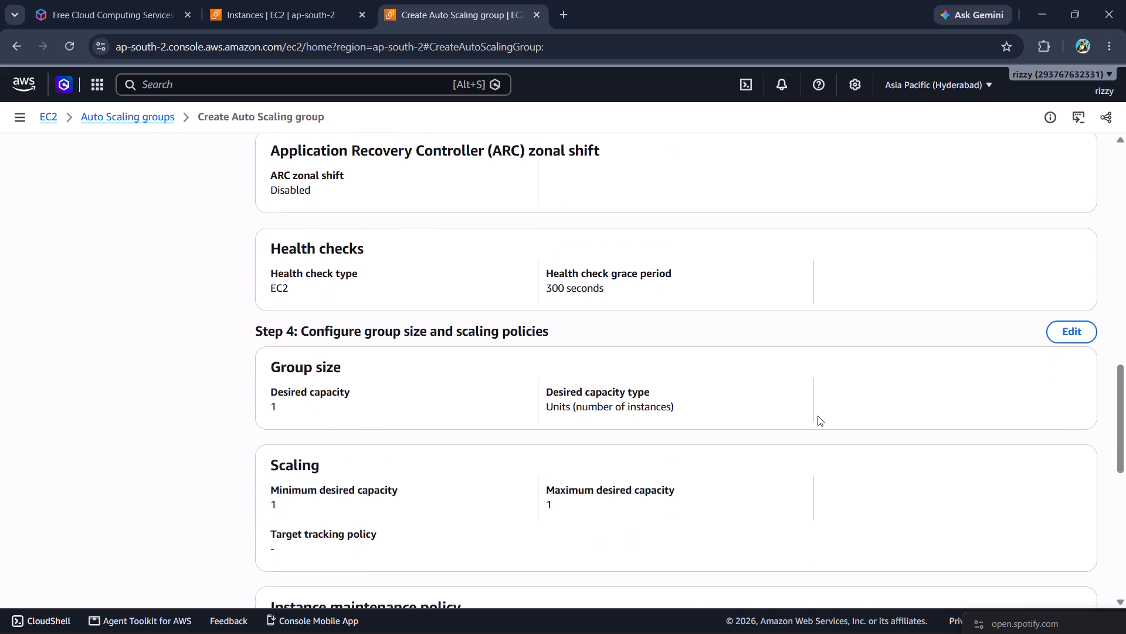
scroll(818, 416, down, 3)
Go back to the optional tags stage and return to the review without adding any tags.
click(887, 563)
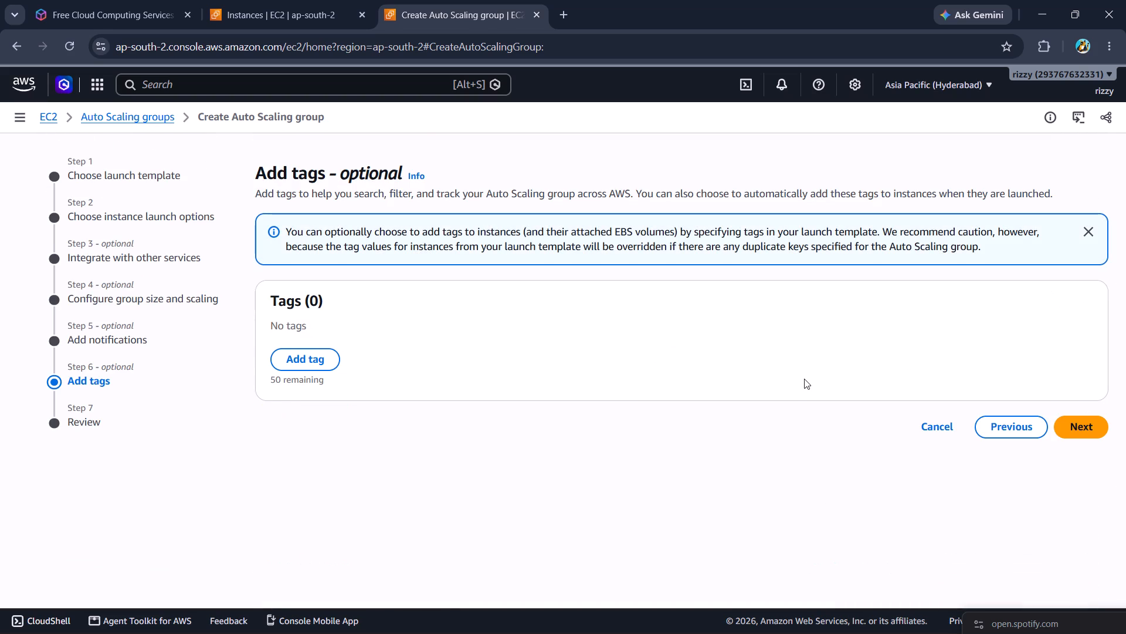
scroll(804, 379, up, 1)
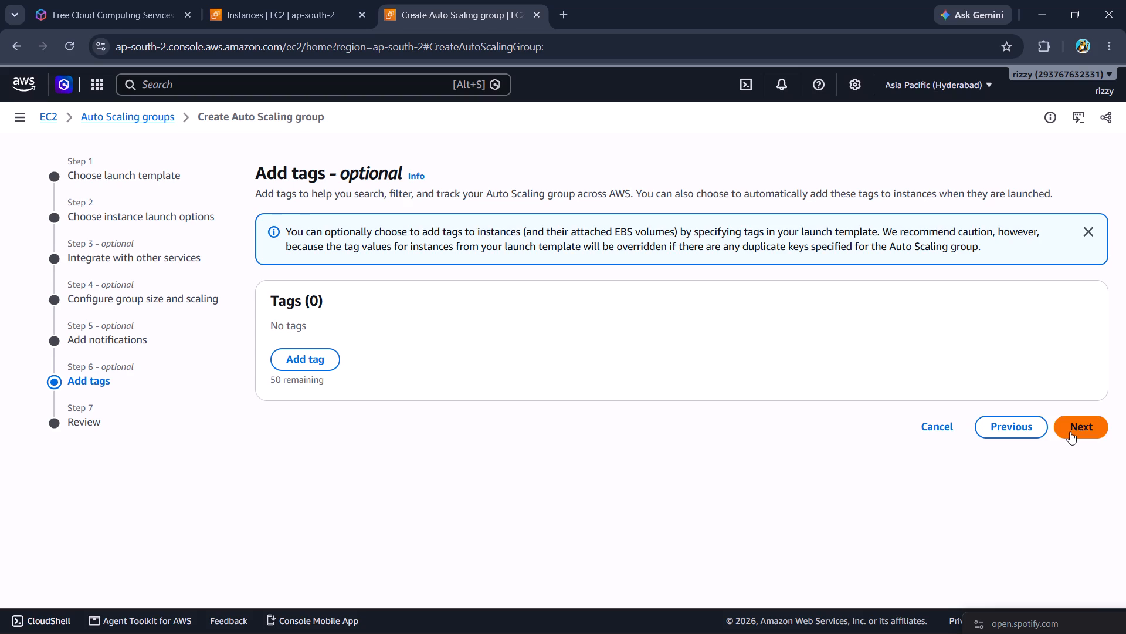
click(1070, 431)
Create the bolt-asg Auto Scaling group from the reviewed configuration.
scroll(985, 526, down, 9)
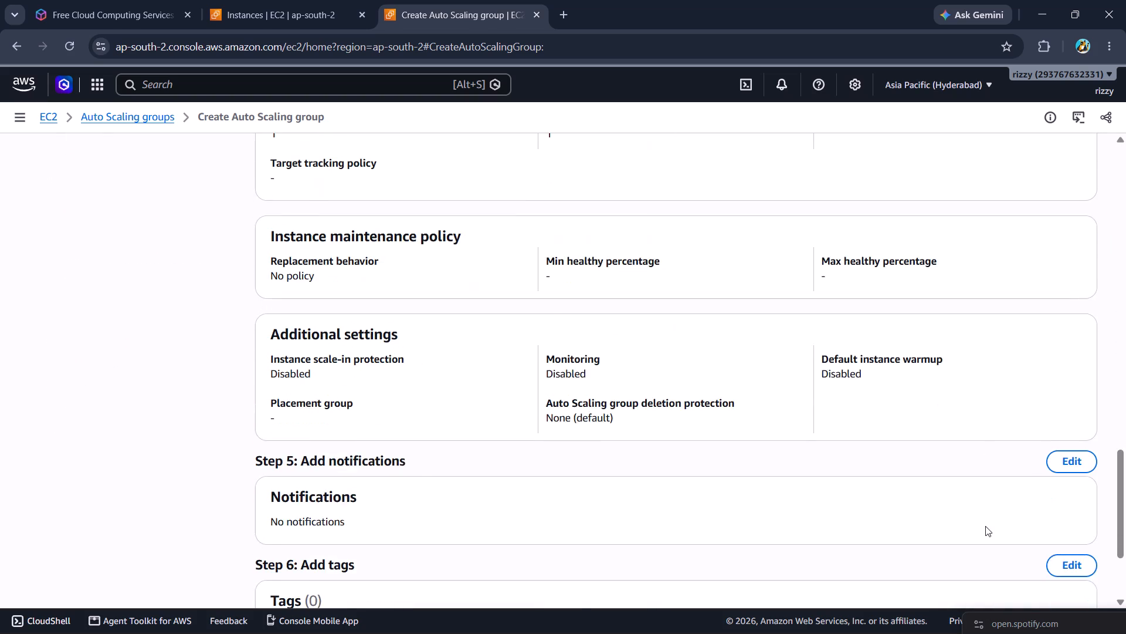
click(1020, 564)
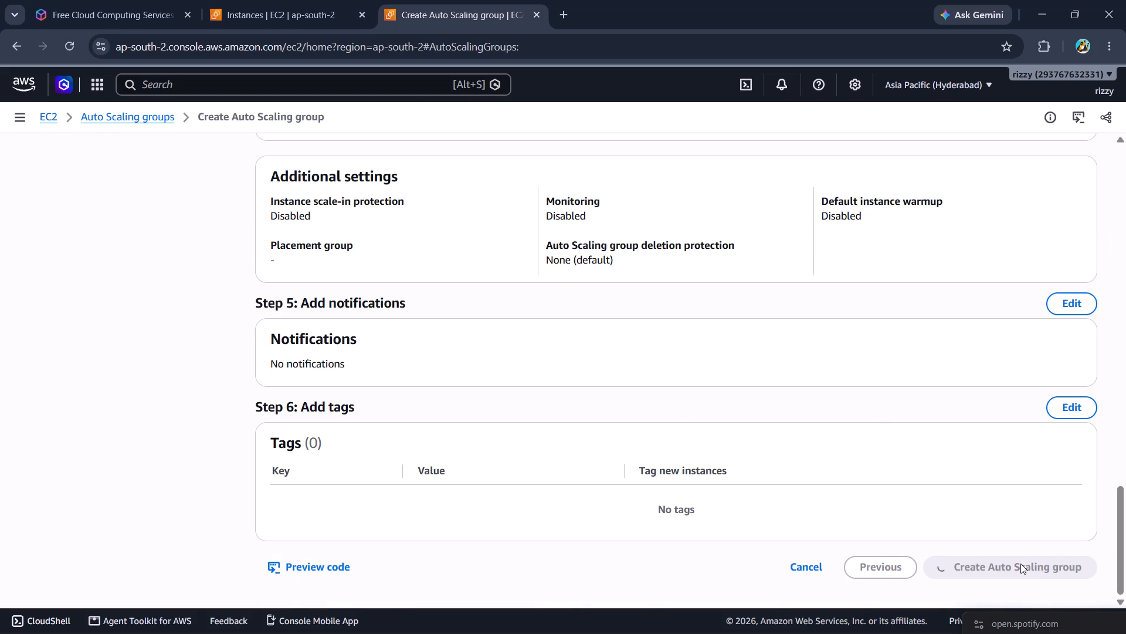
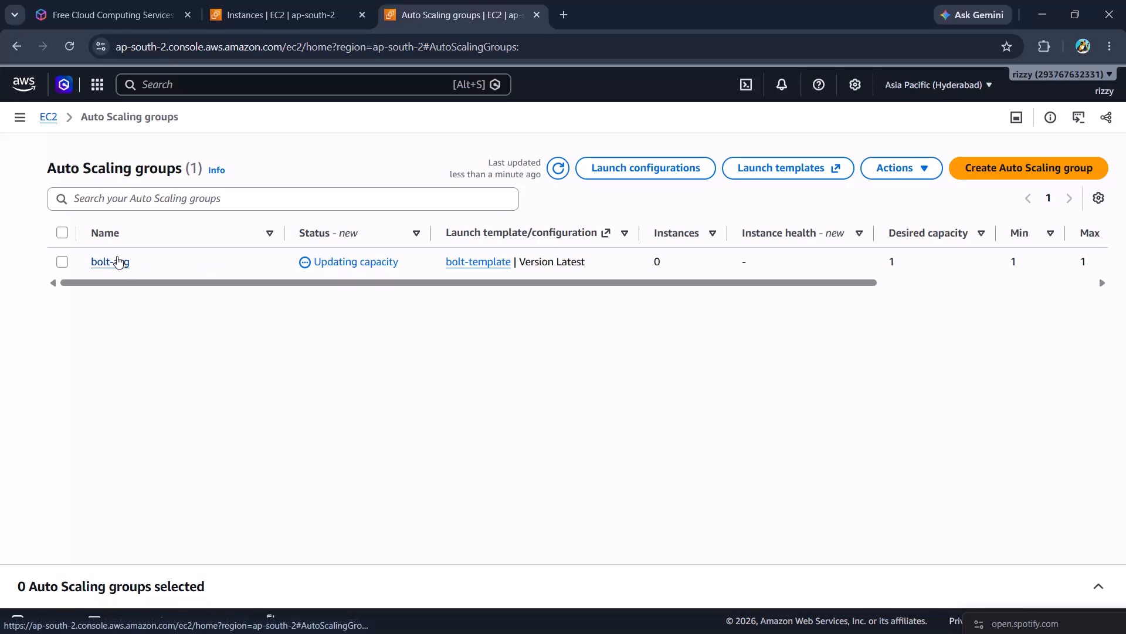
Open the details of the bolt-asg Auto Scaling group.
click(115, 258)
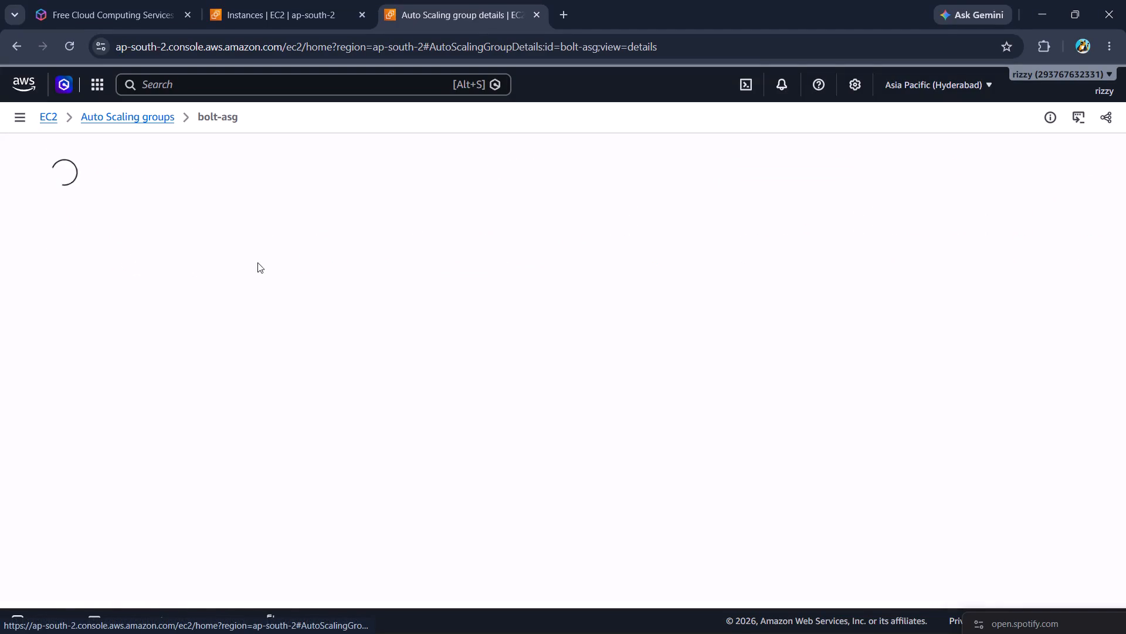
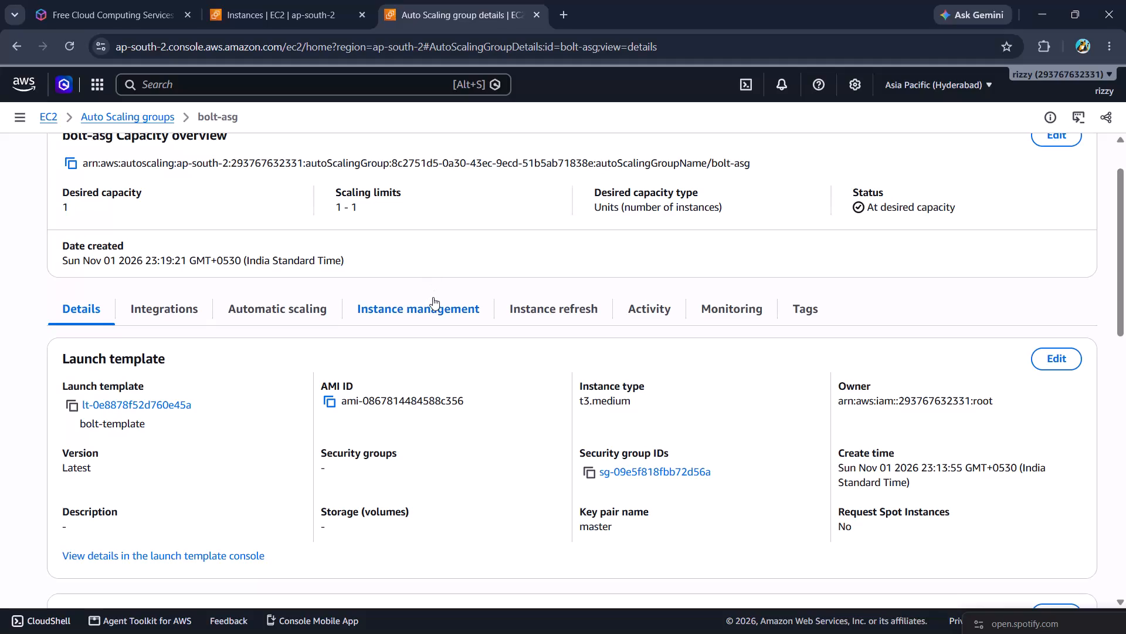
Review the bolt-asg group's instance list, launch template, network, health check and maintenance policy settings.
click(433, 297)
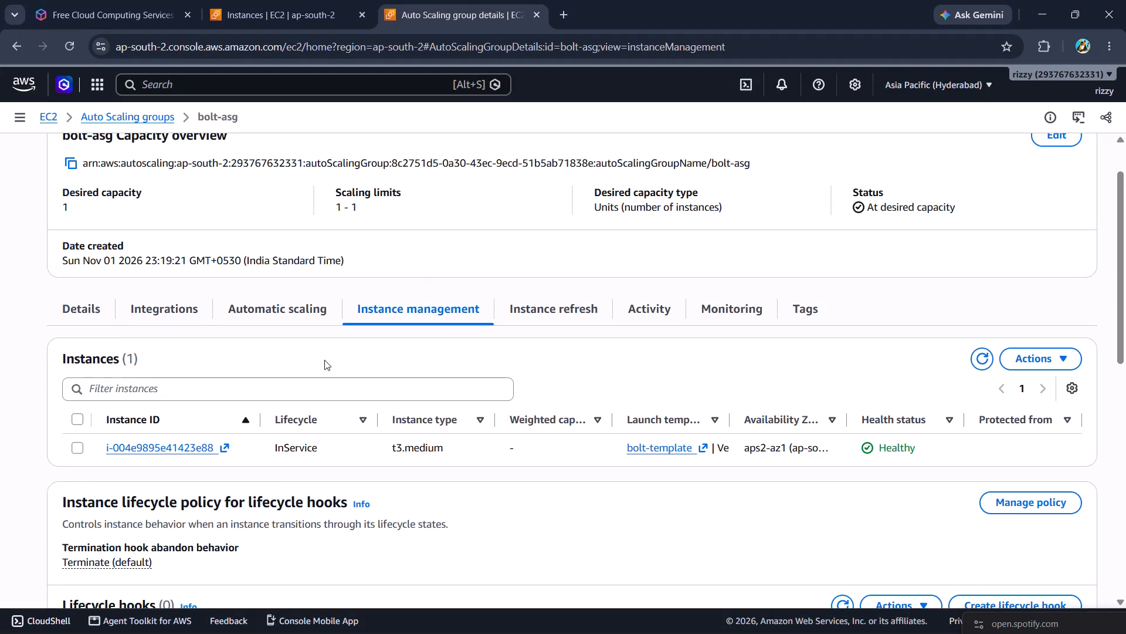
scroll(287, 429, up, 1)
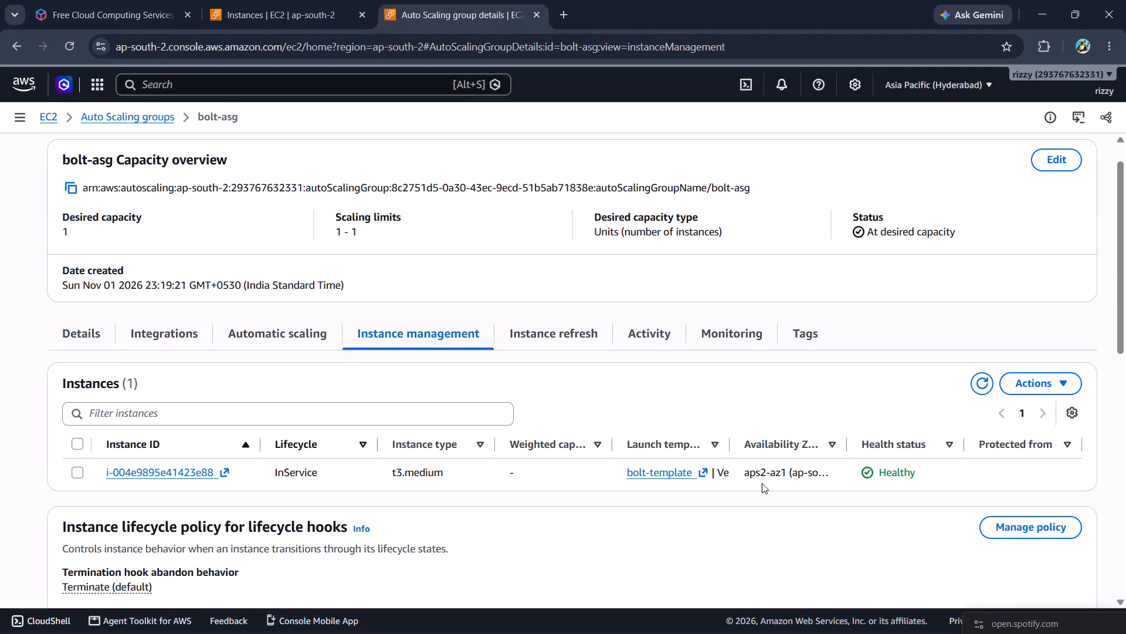
click(63, 338)
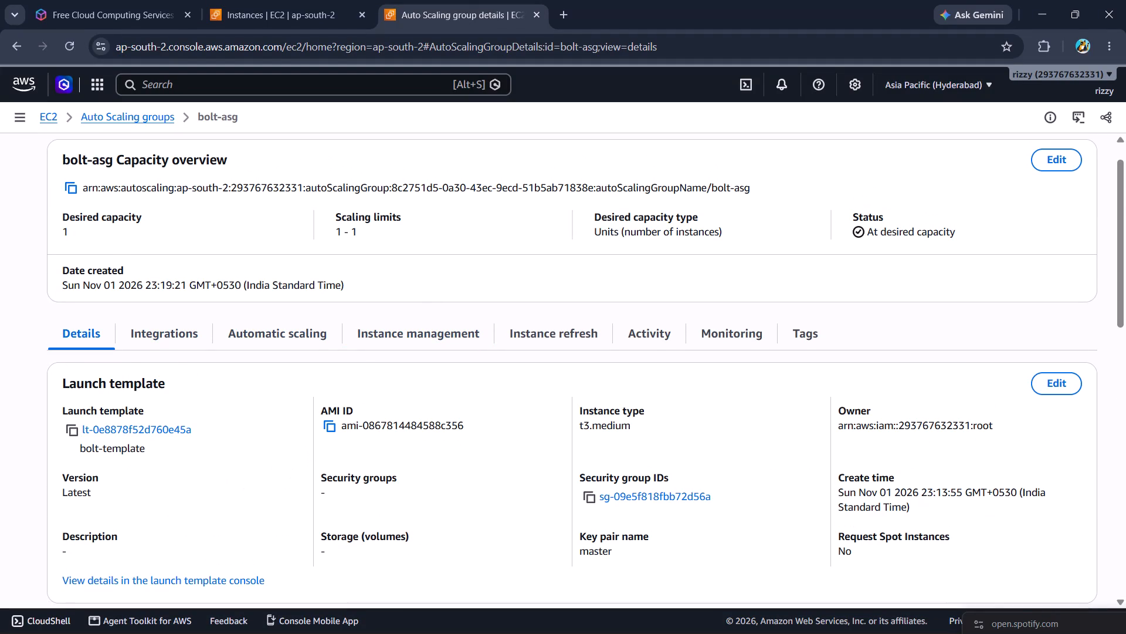
scroll(390, 475, down, 2)
scroll(410, 326, up, 1)
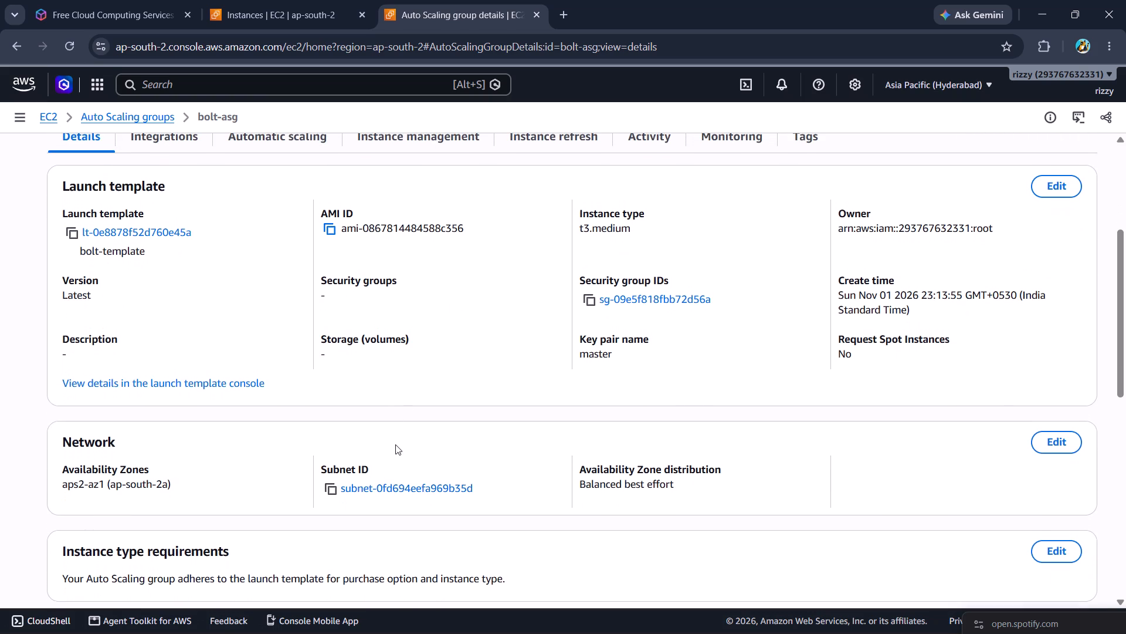
scroll(395, 444, up, 1)
scroll(395, 444, down, 2)
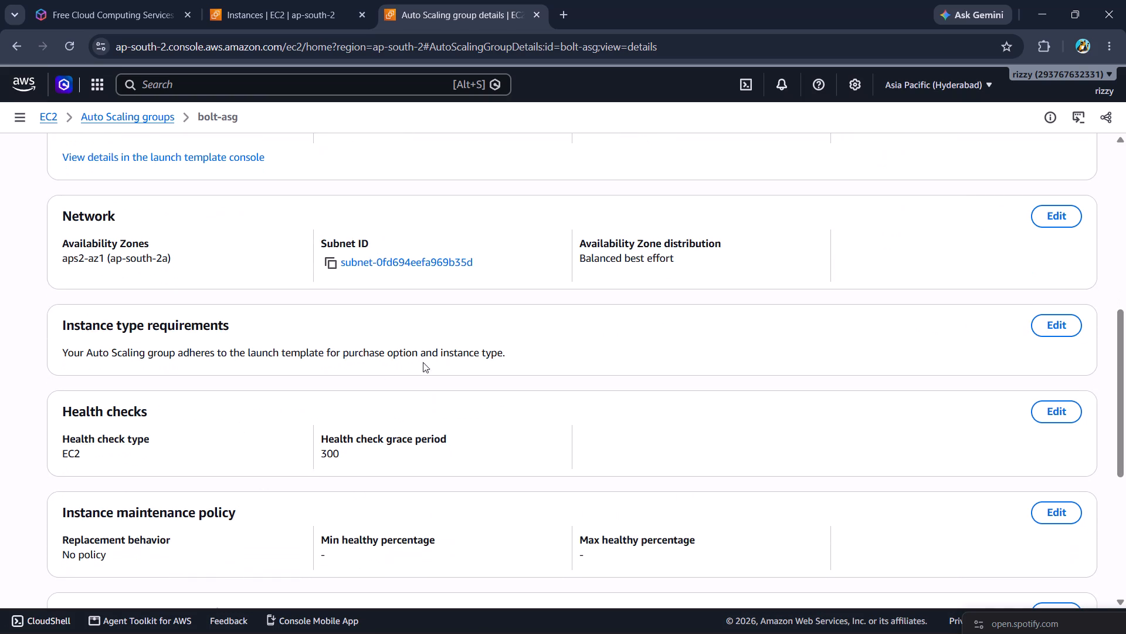
scroll(530, 466, down, 4)
scroll(530, 466, up, 6)
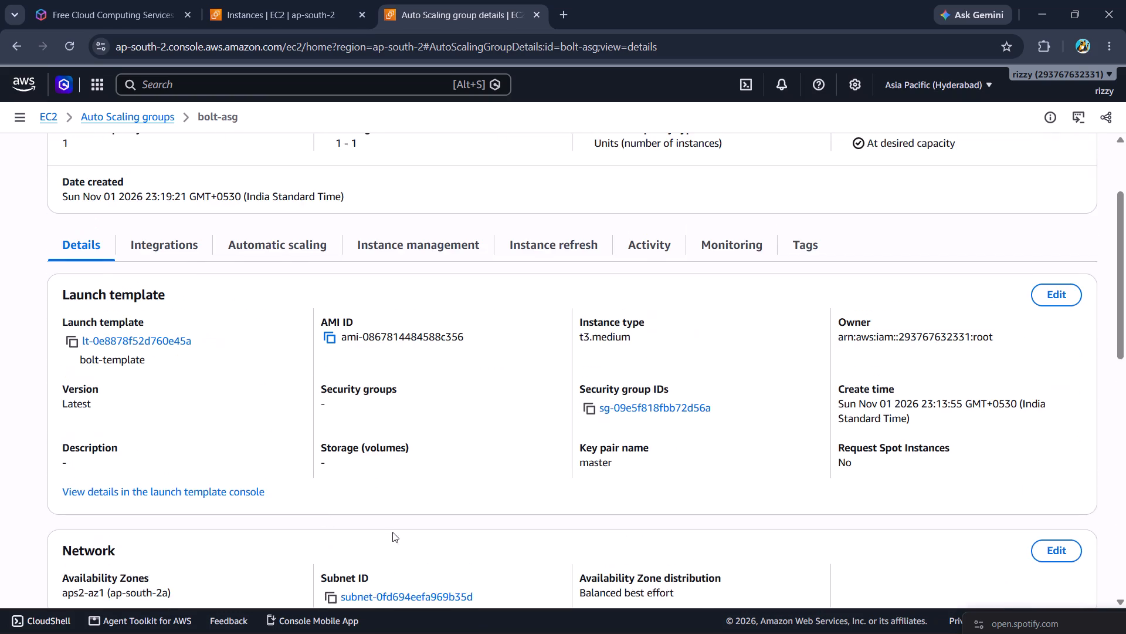
scroll(310, 488, up, 1)
scroll(214, 387, up, 2)
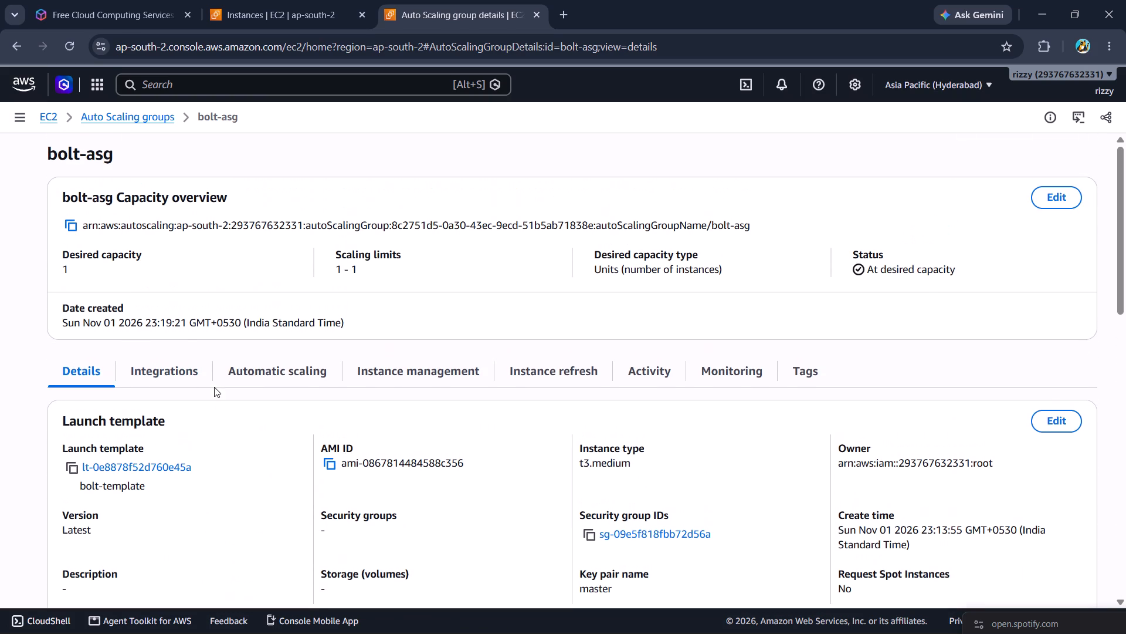
Open the details page of the instance managed by the bolt-asg group.
click(247, 374)
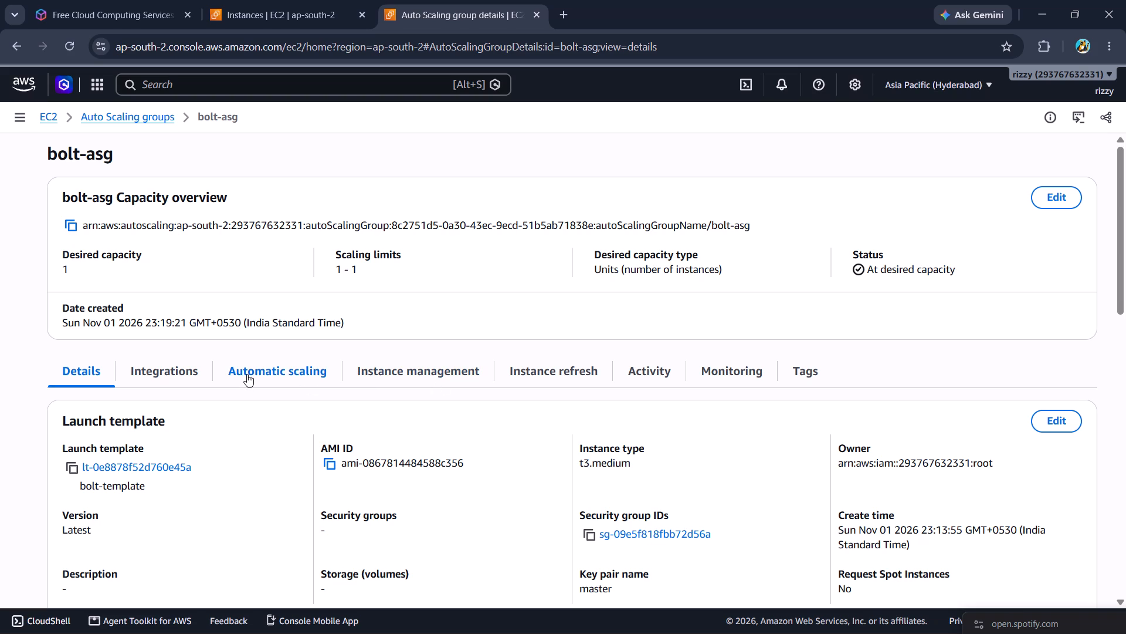
click(404, 364)
scroll(534, 389, down, 1)
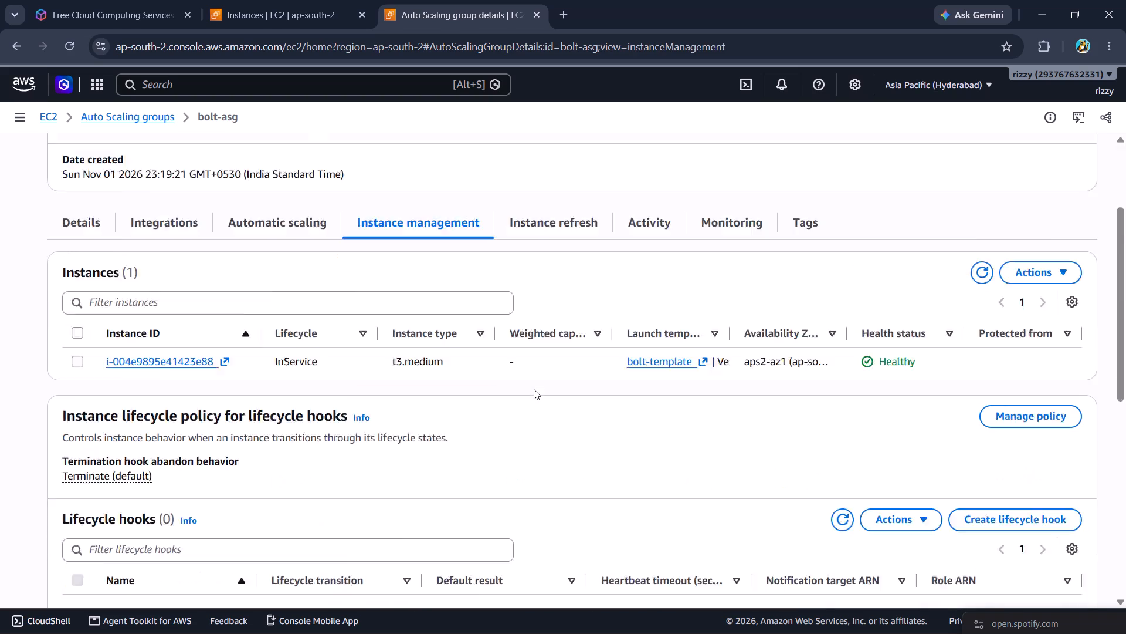
scroll(534, 389, down, 1)
click(199, 279)
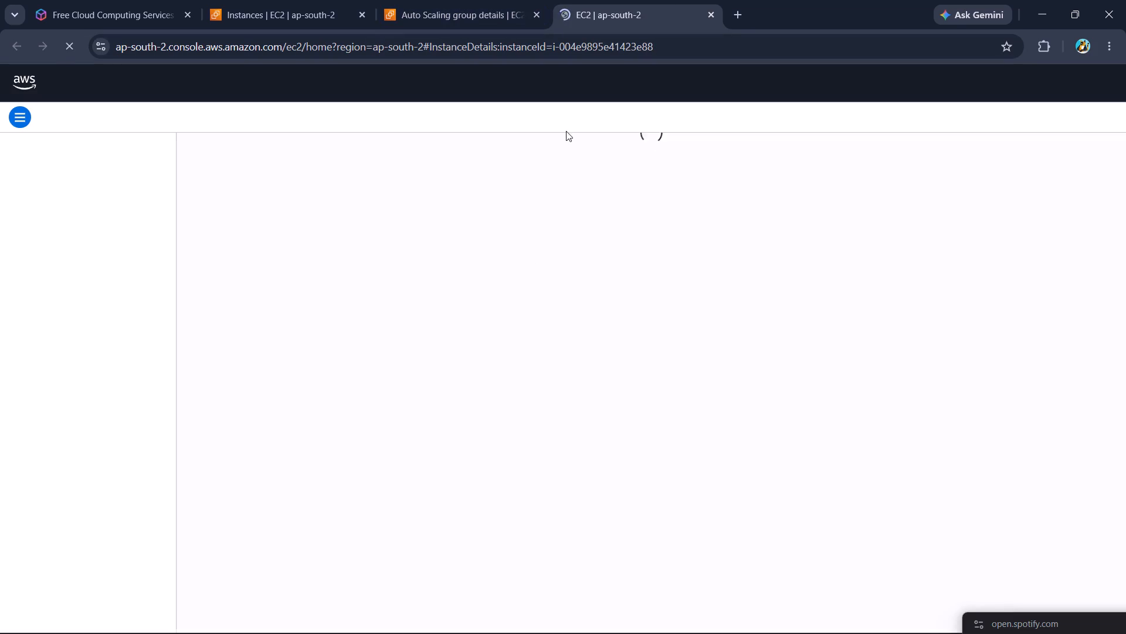
scroll(643, 367, down, 1)
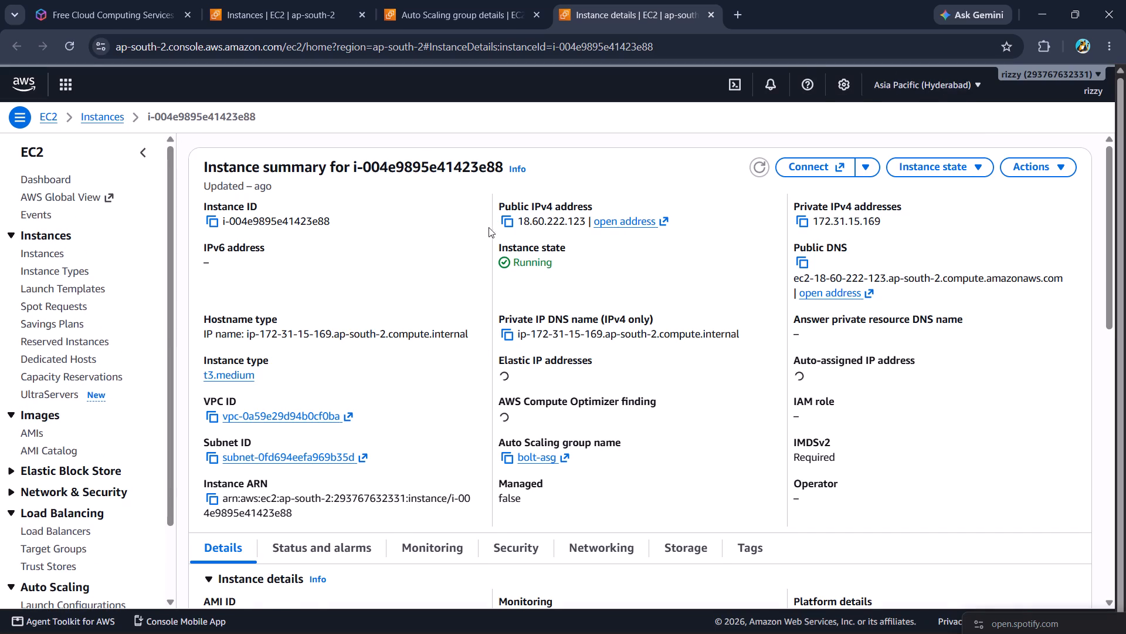
Copy the instance's public IPv4 address and load it on port 8080 in a new browser tab.
click(513, 218)
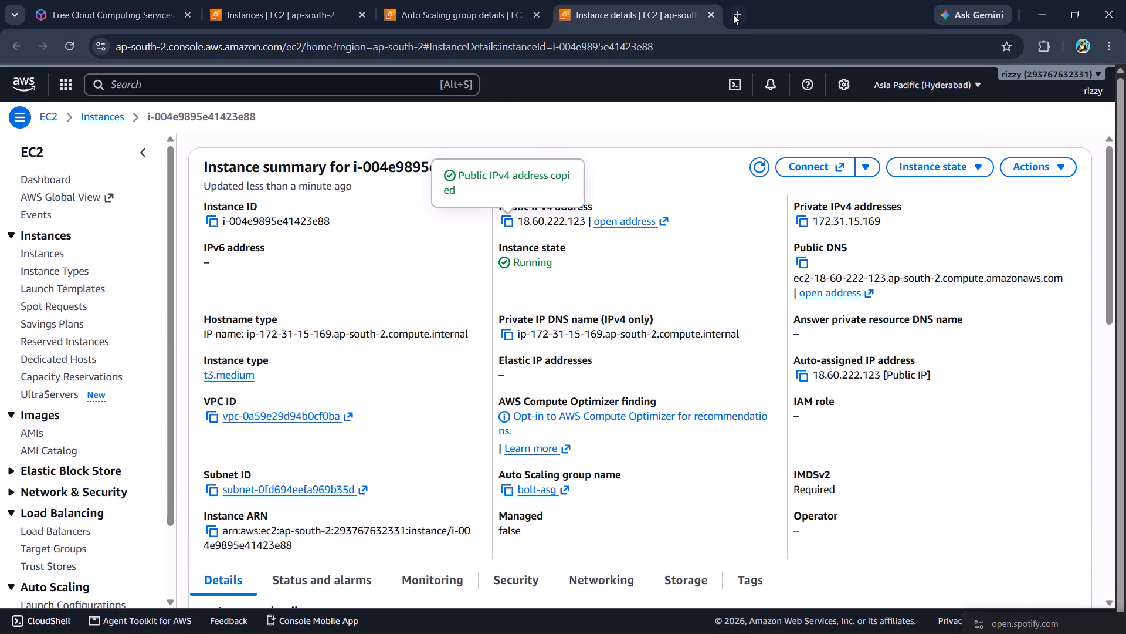
click(735, 15)
key(ctrl+v)
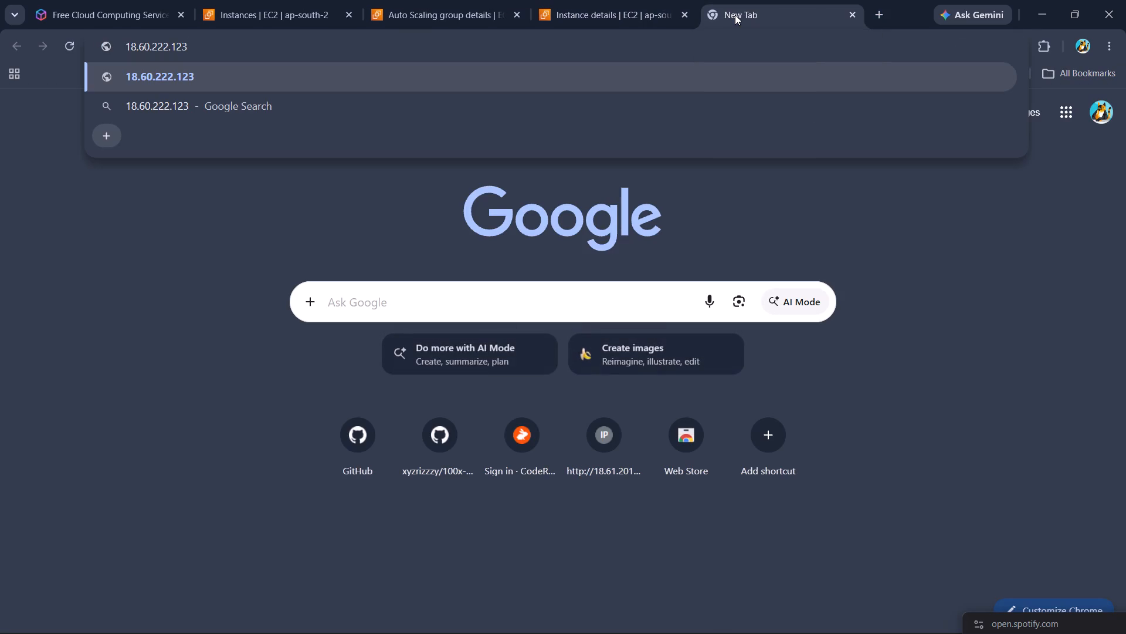
key(shift+colon)
text(80)
text(80)
key(Return)
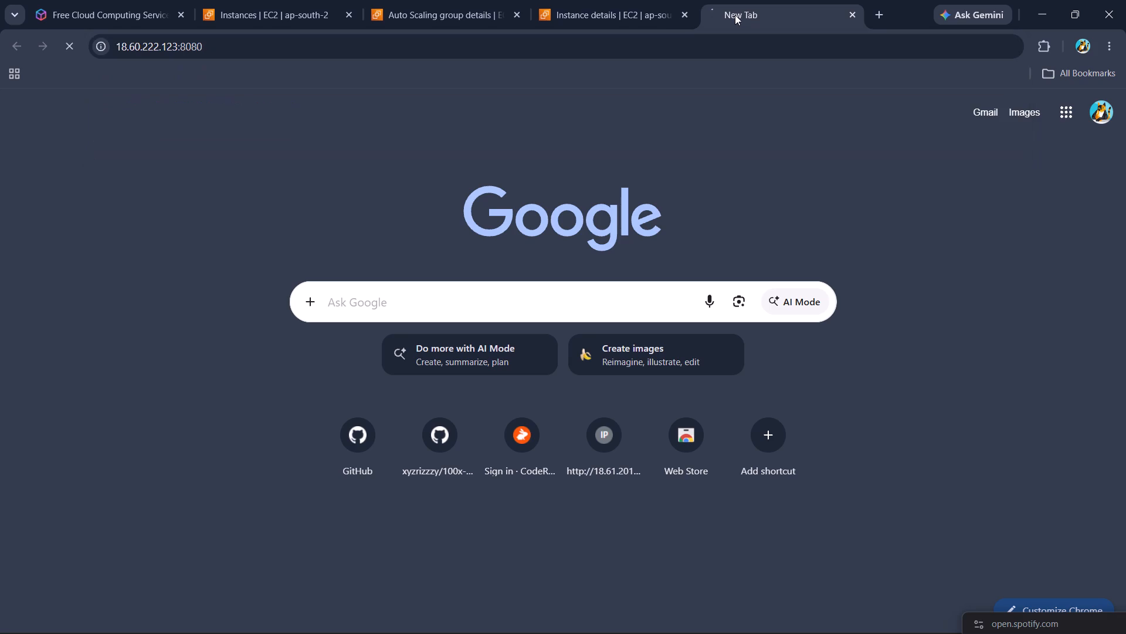
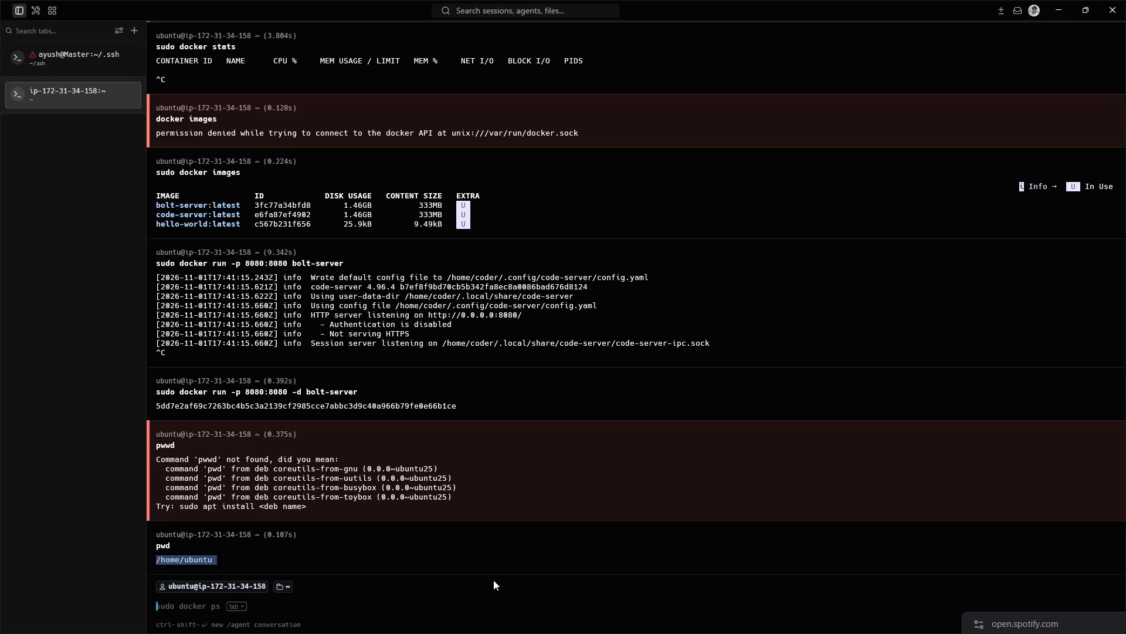
End the SSH session on the original bolt server instance with exit.
text(exit)
key(Return)
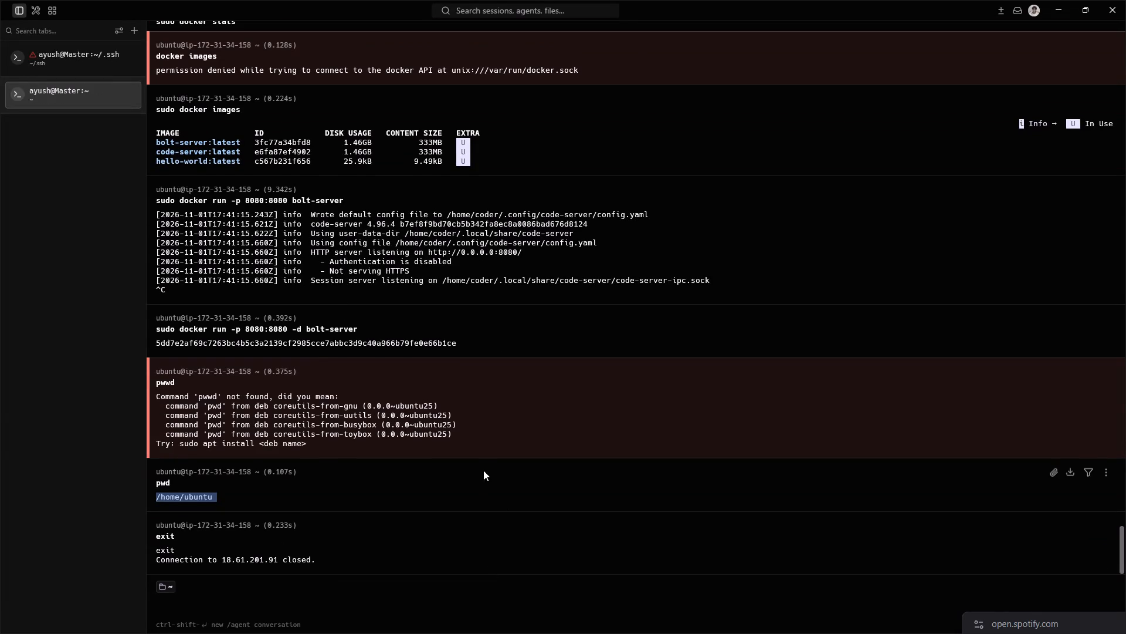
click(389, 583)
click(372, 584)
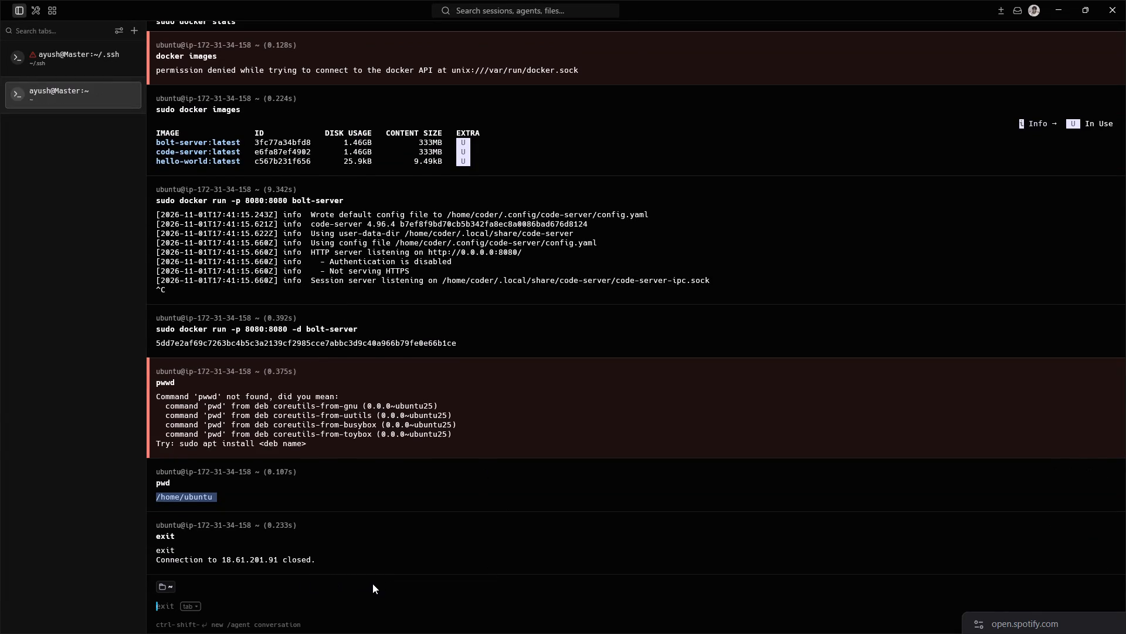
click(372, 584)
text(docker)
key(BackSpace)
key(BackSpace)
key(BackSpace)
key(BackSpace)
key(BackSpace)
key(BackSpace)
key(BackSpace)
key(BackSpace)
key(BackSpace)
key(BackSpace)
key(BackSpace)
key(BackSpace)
key(Up)
key(Up)
key(Up)
key(Down)
key(Down)
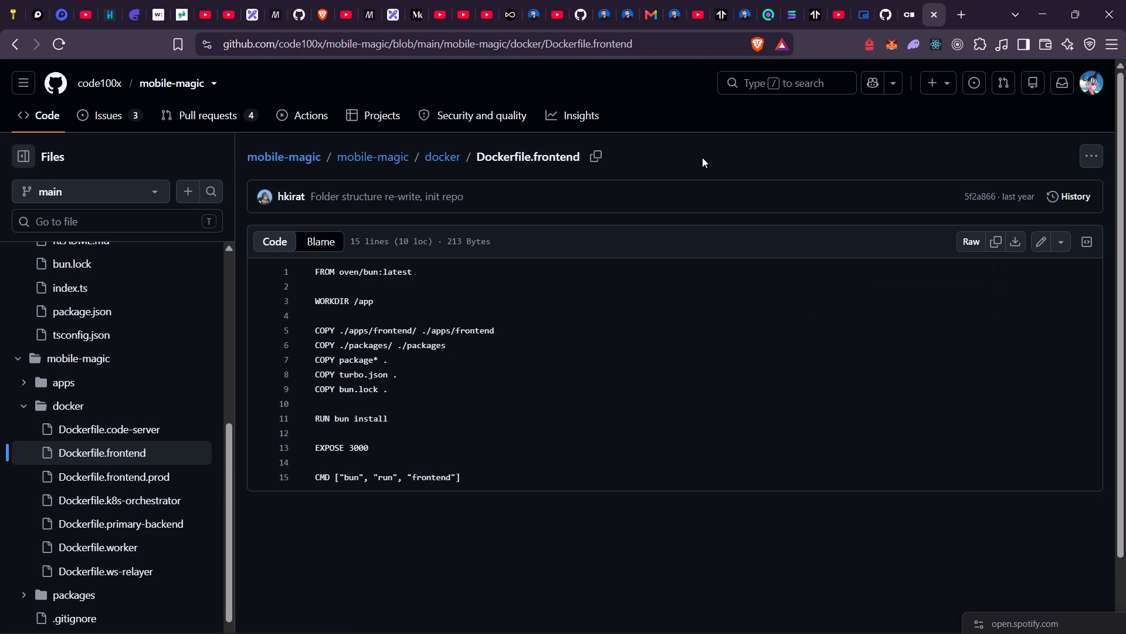
Switch to the Brave browser, resume the Spotify playback and go back through the previous tracks to Headliner.
click(1003, 48)
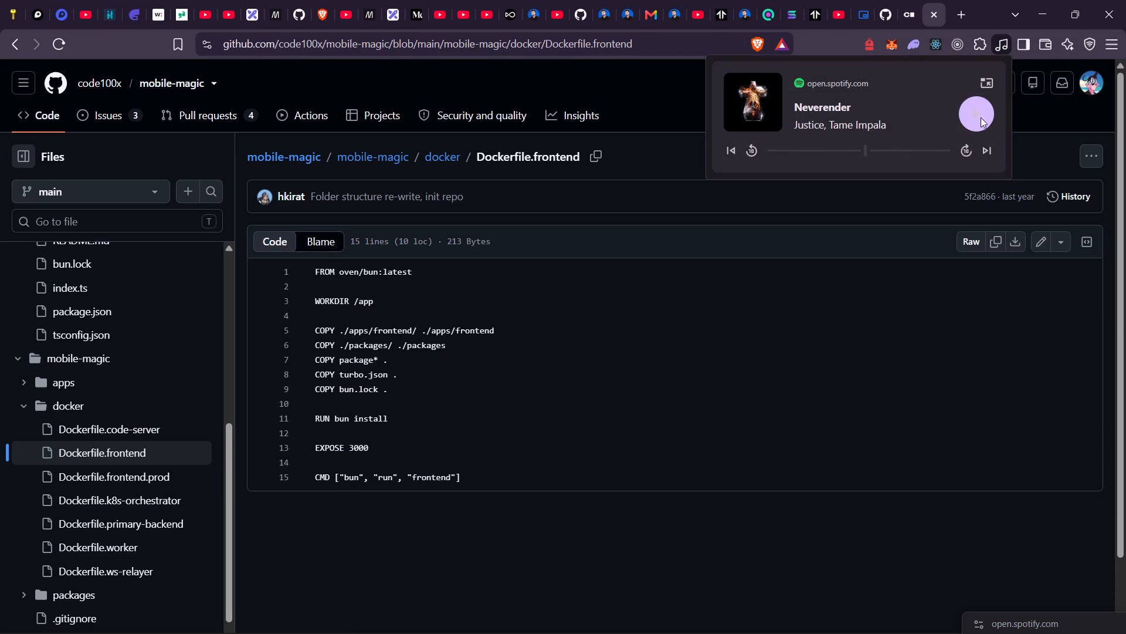
click(979, 113)
triple_click(729, 150)
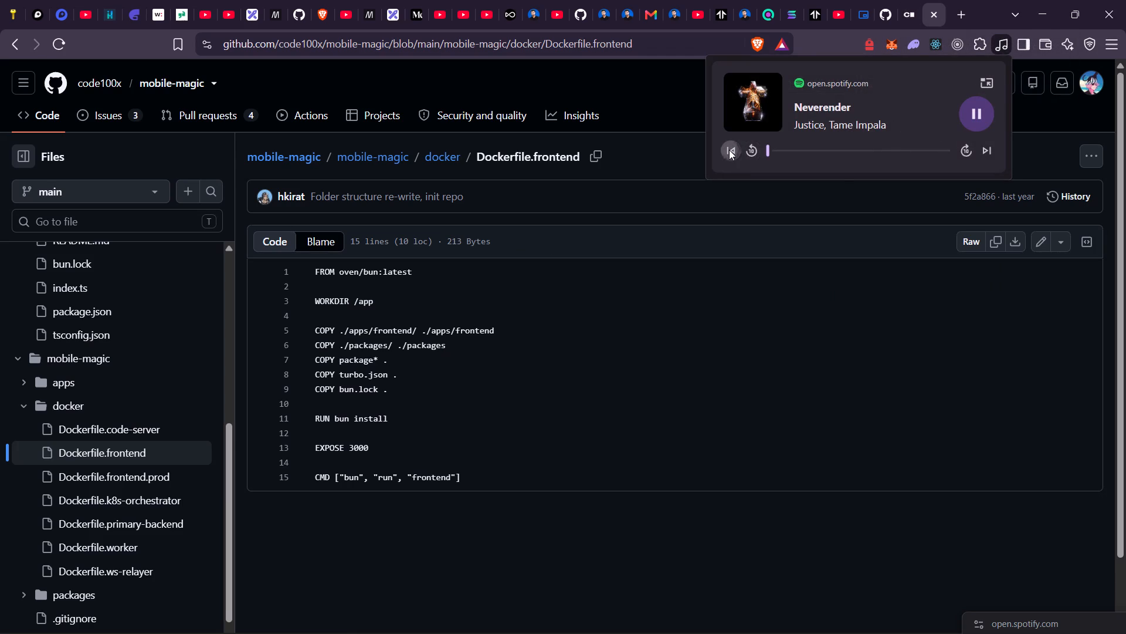
triple_click(729, 150)
triple_click(729, 150)
double_click(729, 150)
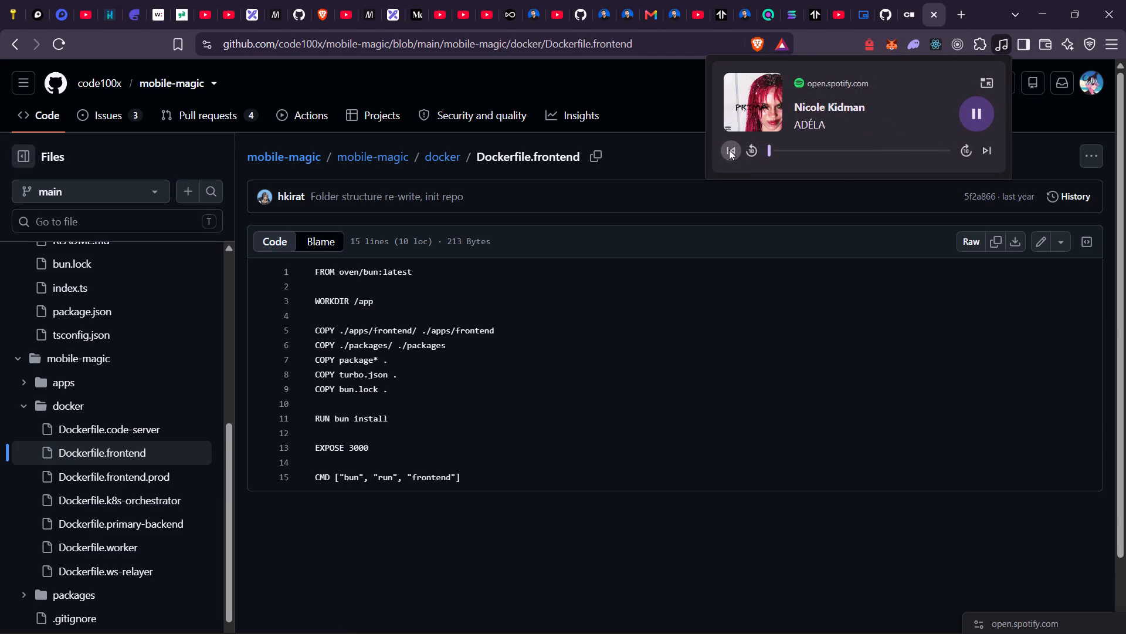
double_click(729, 150)
click(729, 150)
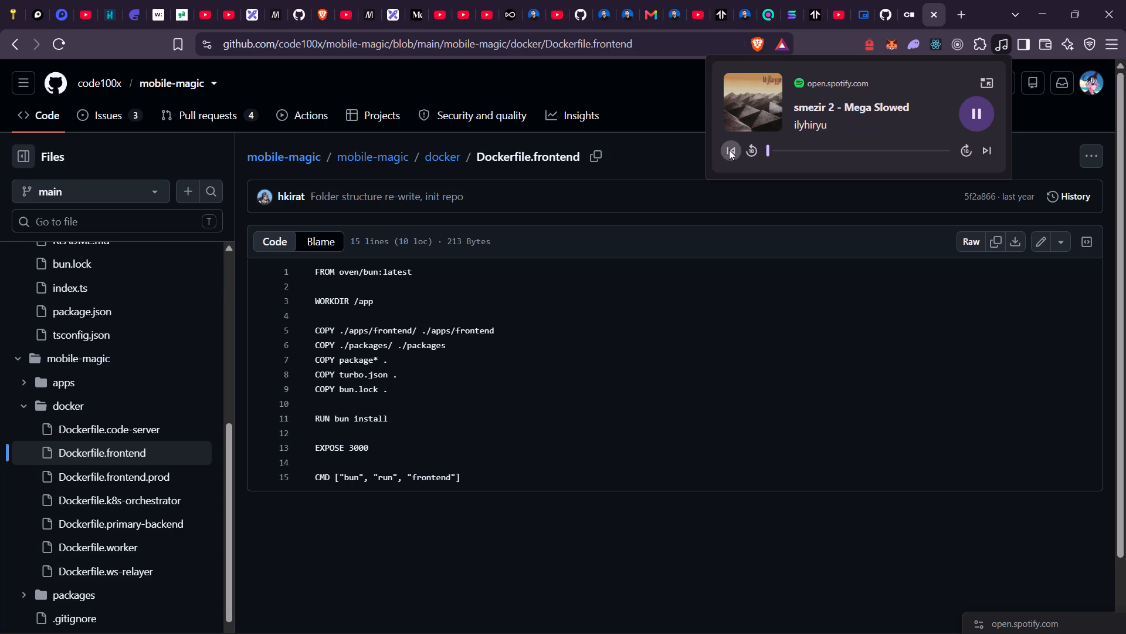
click(729, 150)
click(729, 150)
click(729, 150)
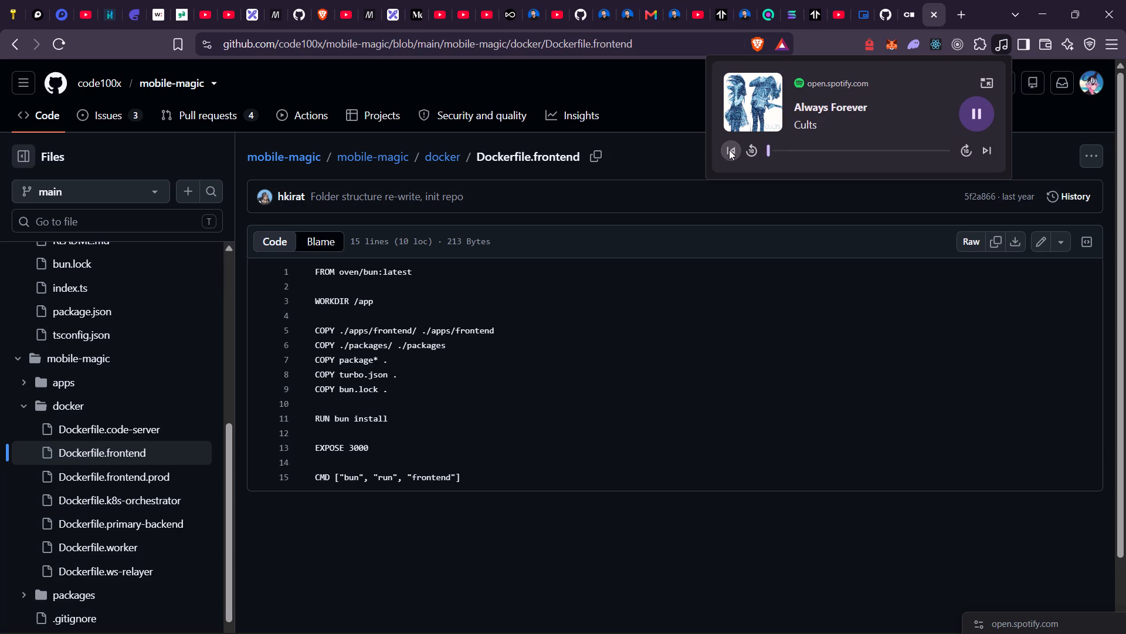
click(729, 150)
click(729, 150)
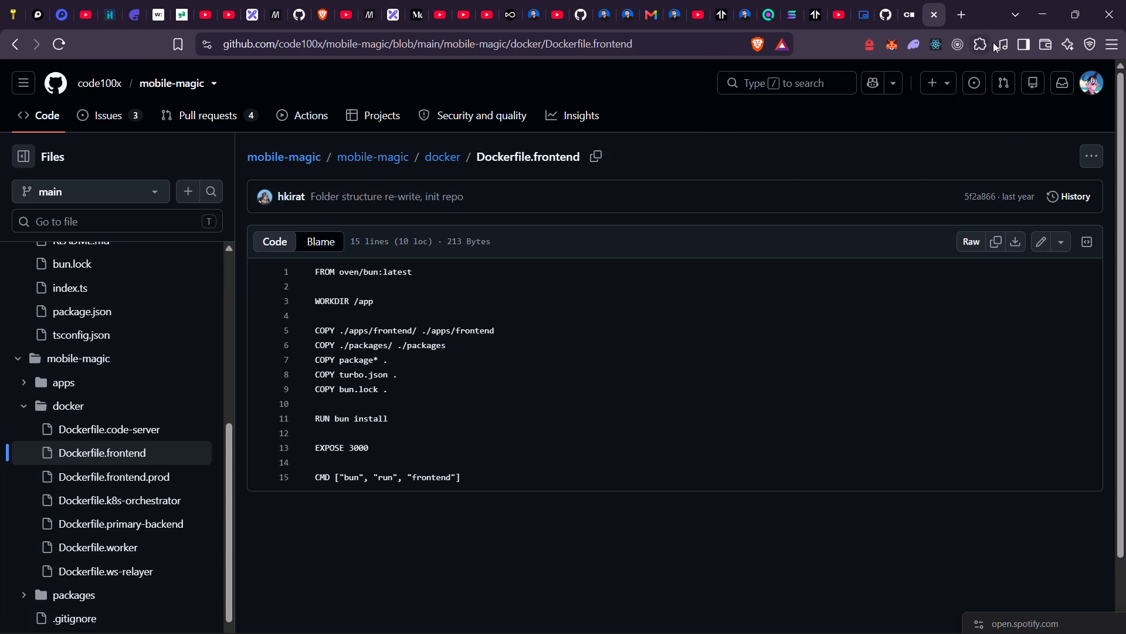
click(999, 42)
click(723, 150)
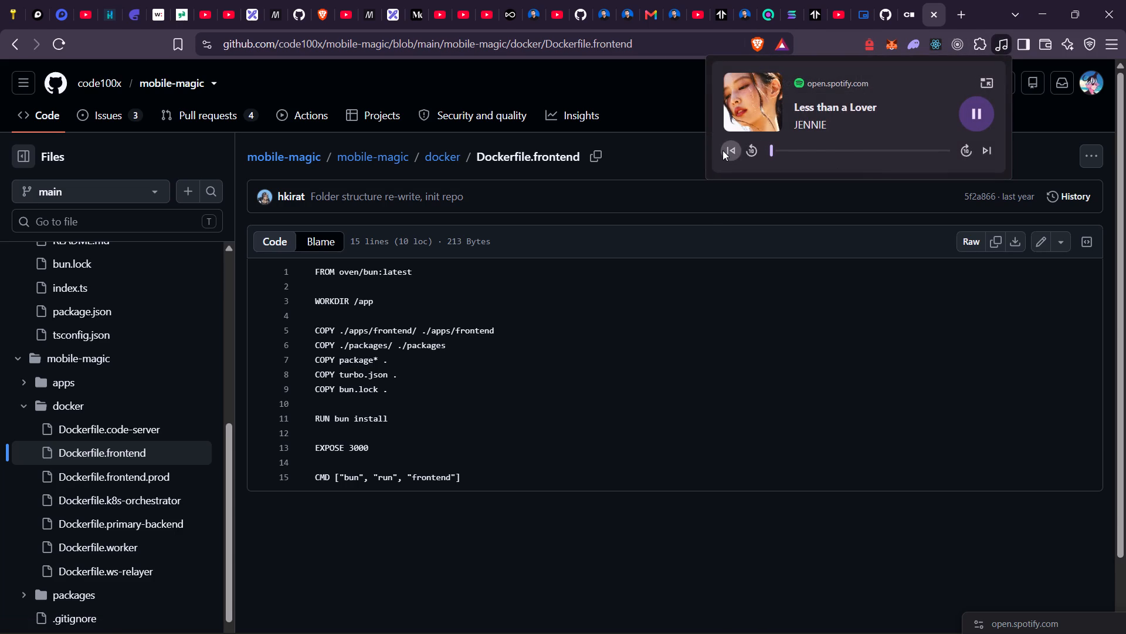
click(723, 150)
click(723, 150)
click(723, 150)
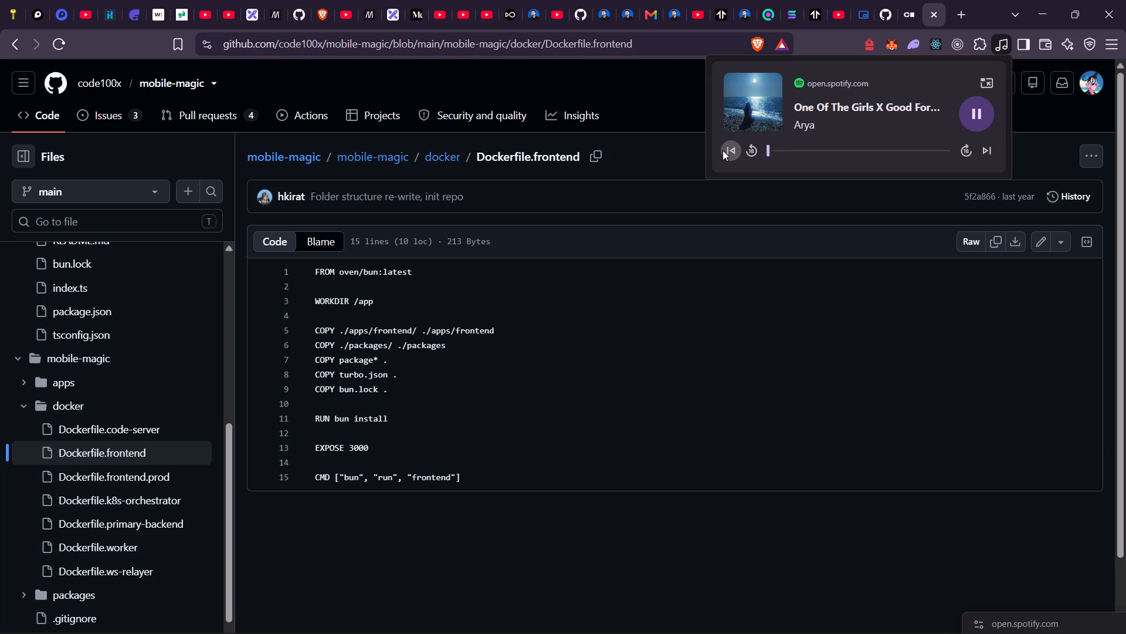
click(723, 150)
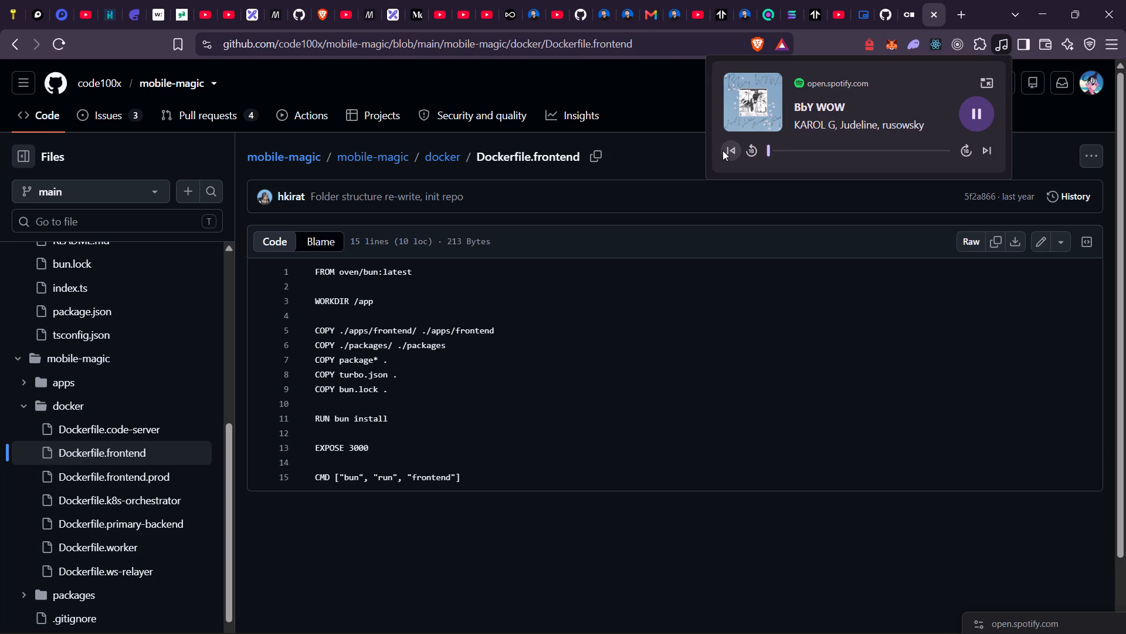
click(723, 150)
click(723, 150)
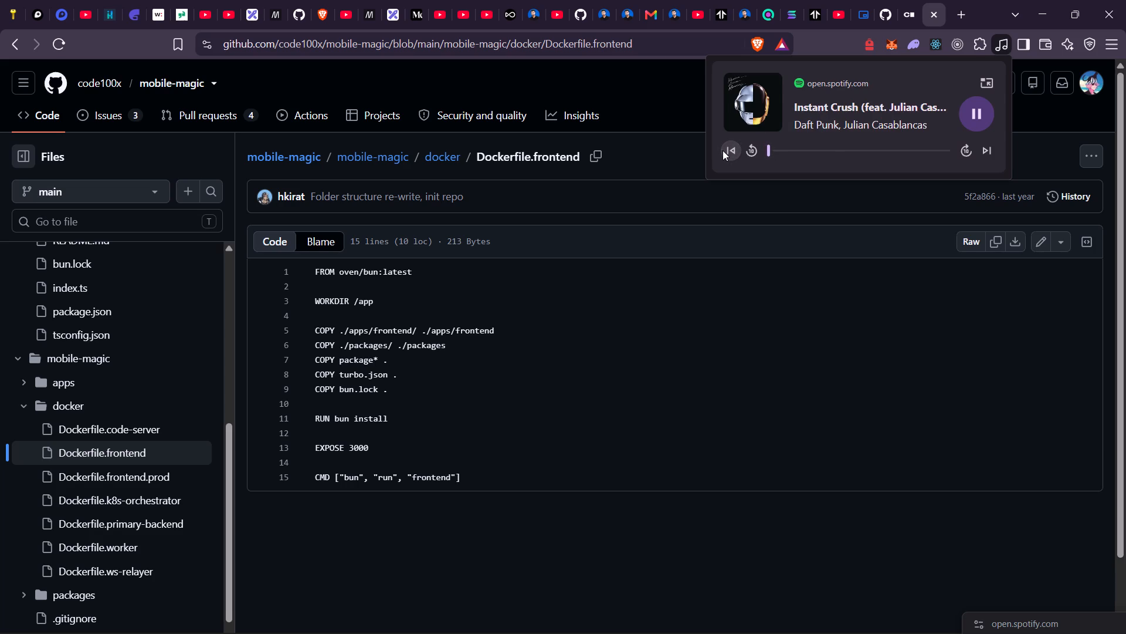
click(723, 150)
click(723, 150)
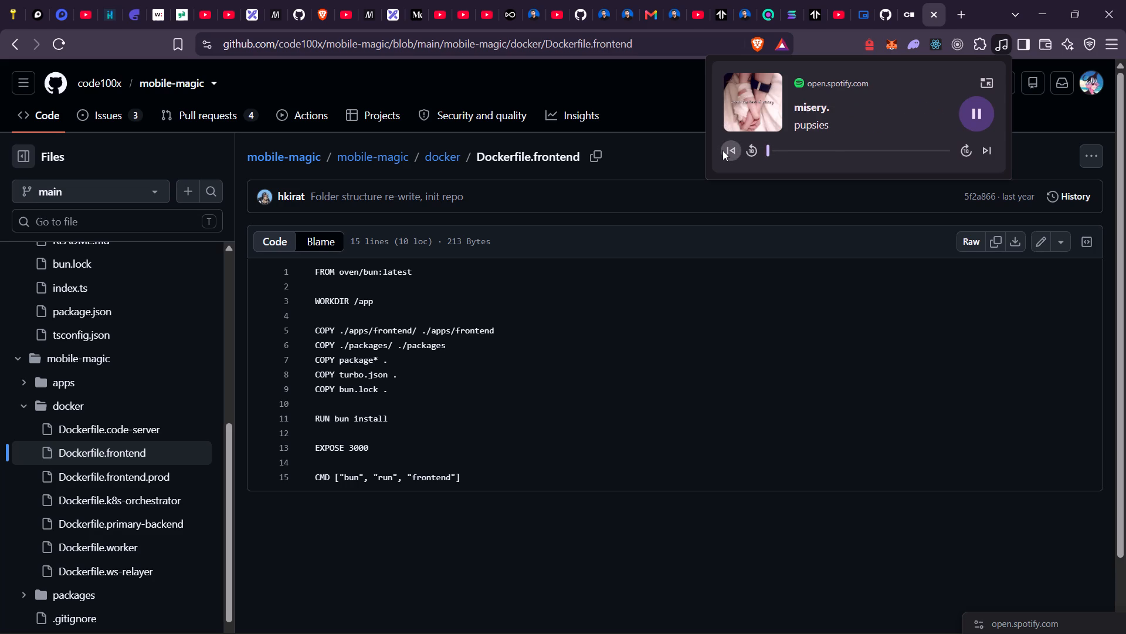
click(723, 150)
click(723, 150)
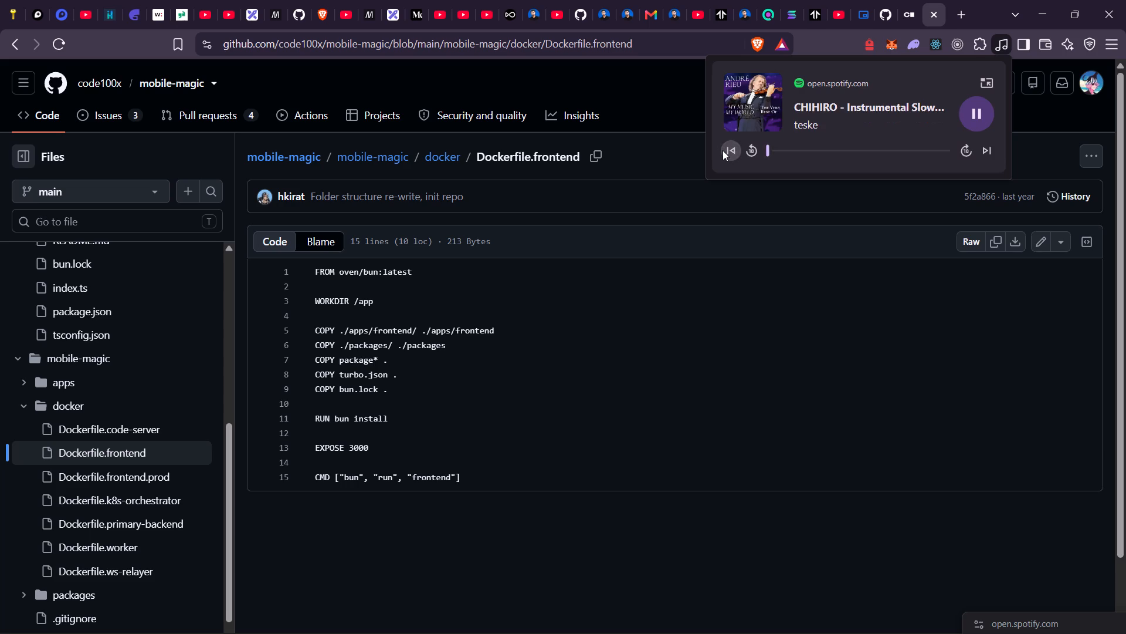
click(723, 150)
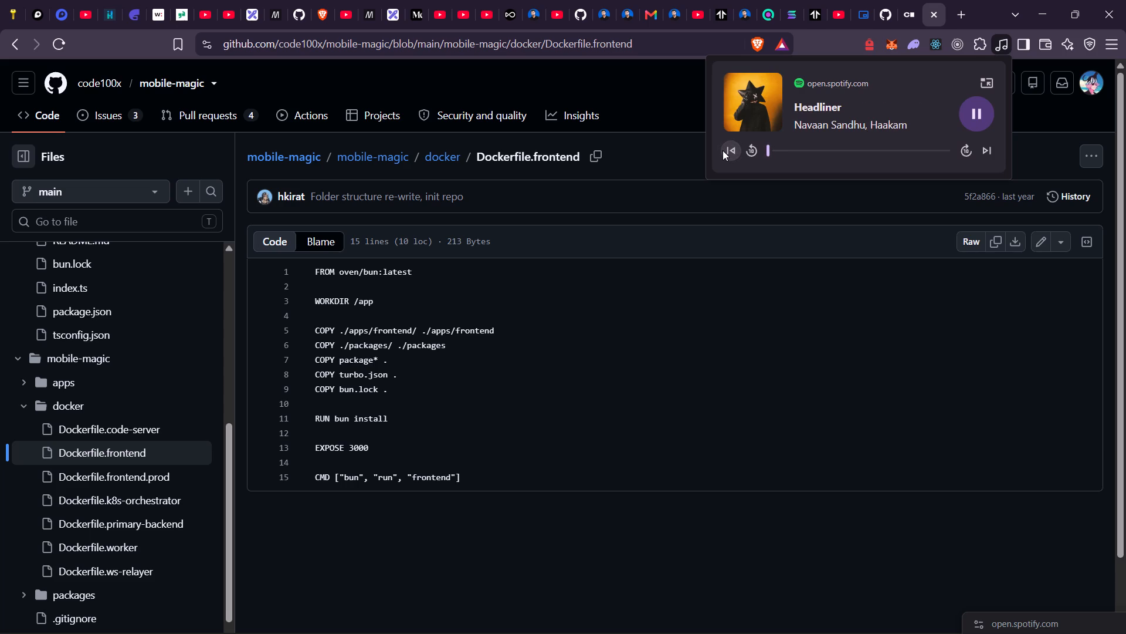
drag(723, 150, 742, 200)
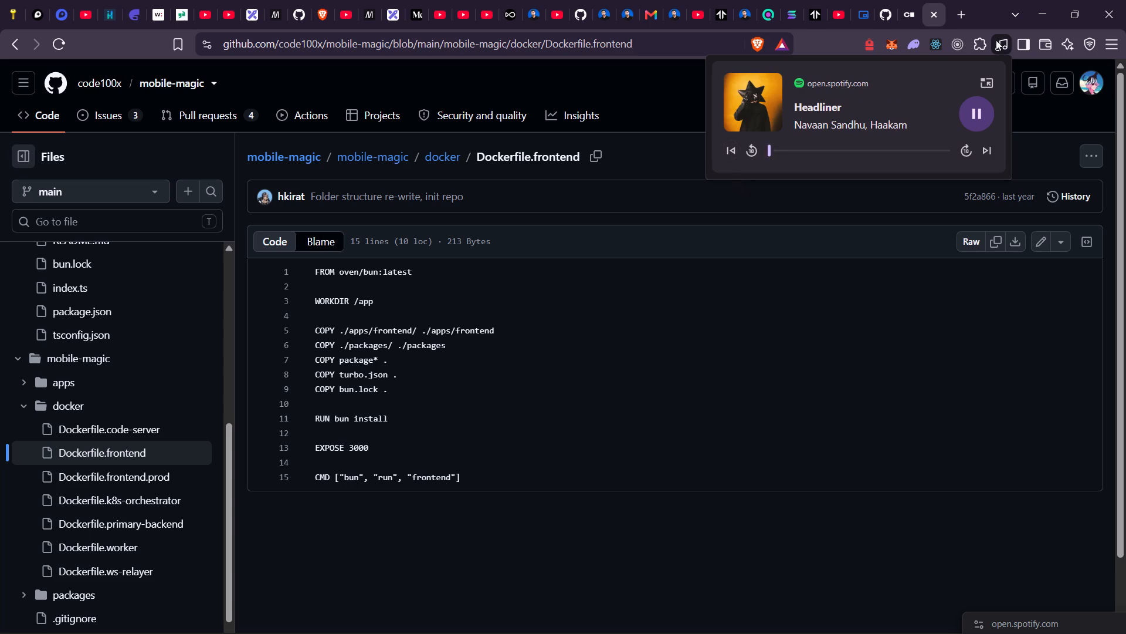
click(1007, 40)
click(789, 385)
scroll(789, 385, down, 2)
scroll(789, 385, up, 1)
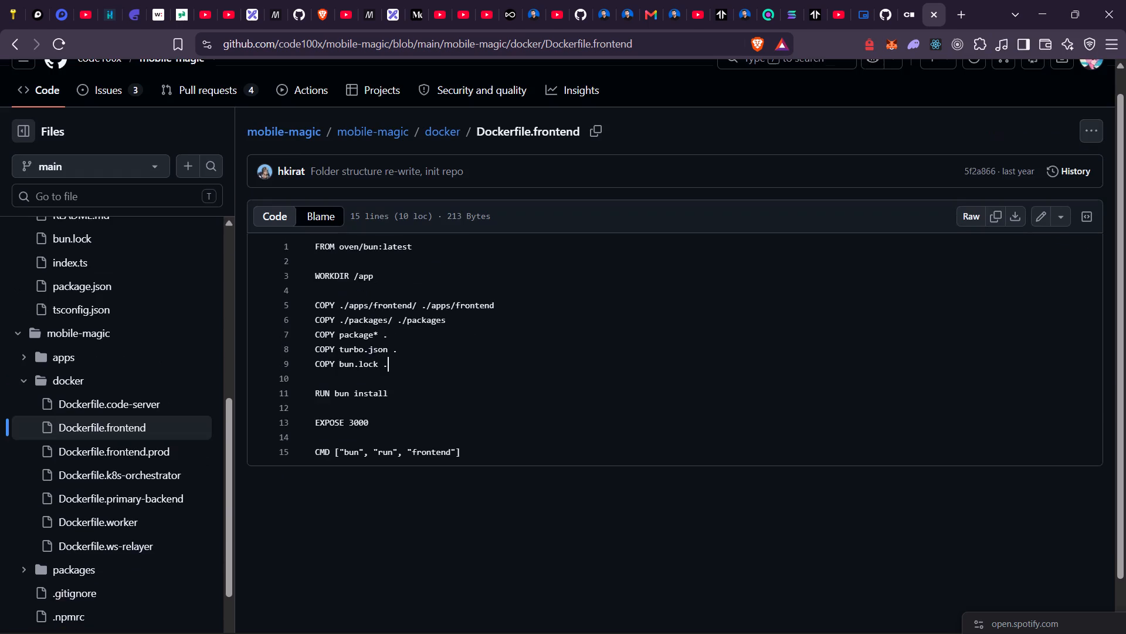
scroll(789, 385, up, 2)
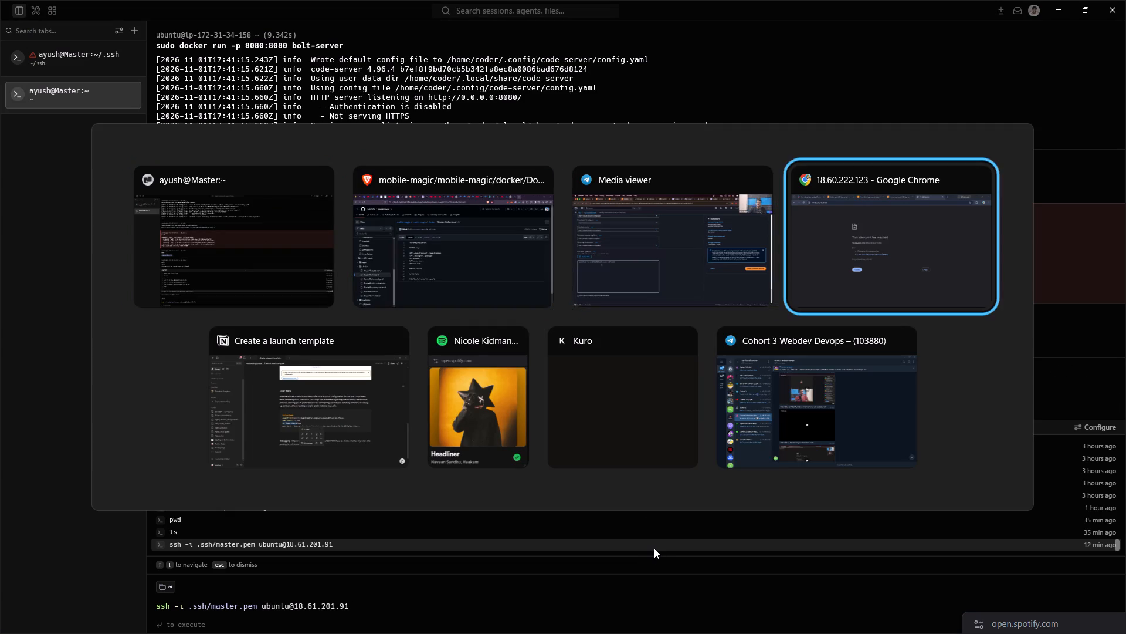
Switch to Chrome and copy the public IPv4 address from the bolt-asg instance's details page.
click(585, 0)
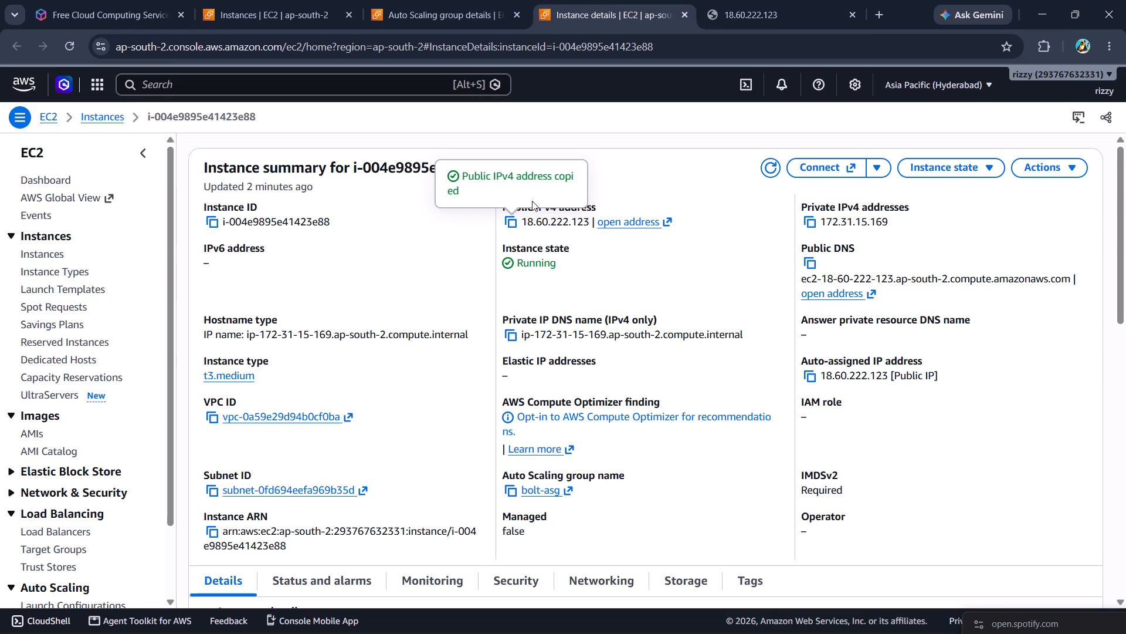
click(507, 222)
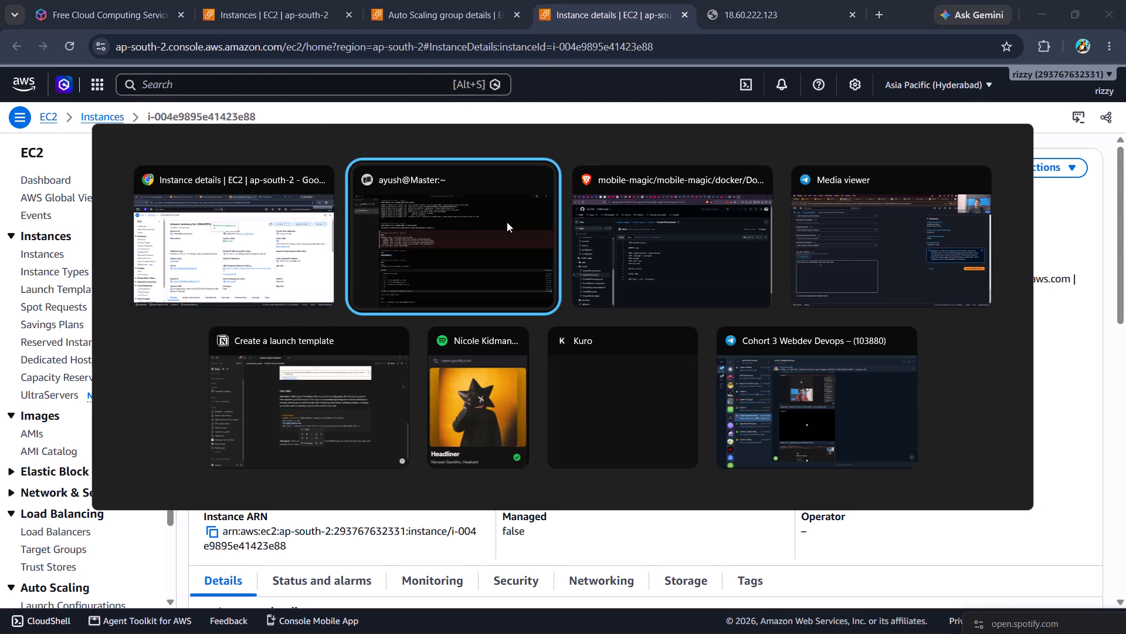
key(BackSpace)
key(BackSpace)
key(BackSpace)
key(BackSpace)
key(BackSpace)
key(BackSpace)
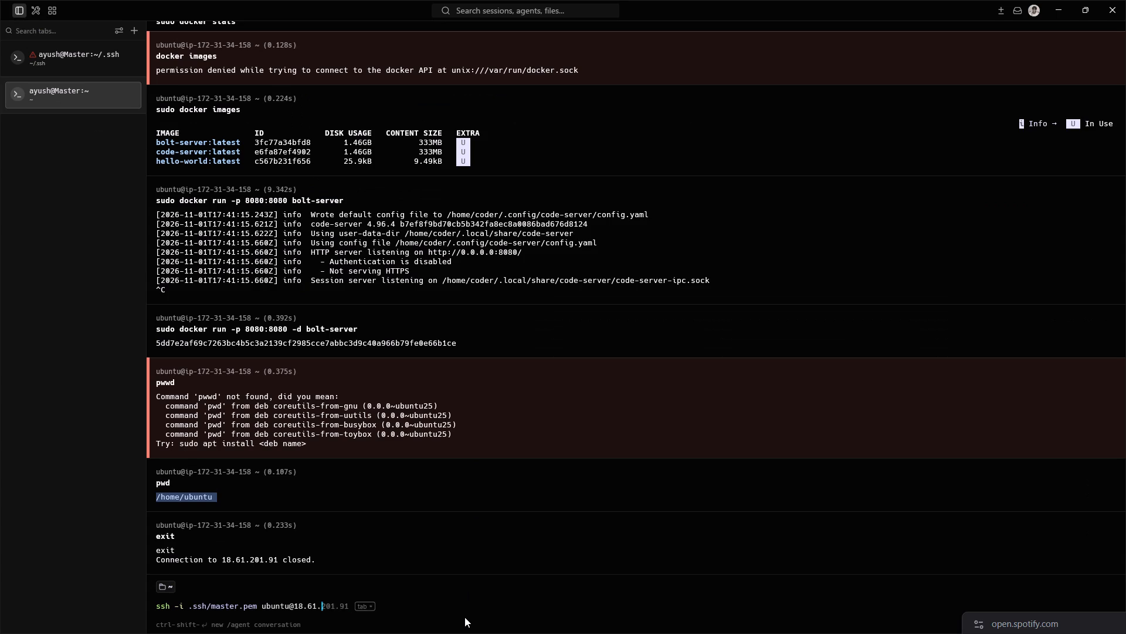
key(BackSpace)
key(BackSpace)
key(BackSpace)
key(BackSpace)
key(BackSpace)
key(BackSpace)
key(ctrl+v)
key(Return)
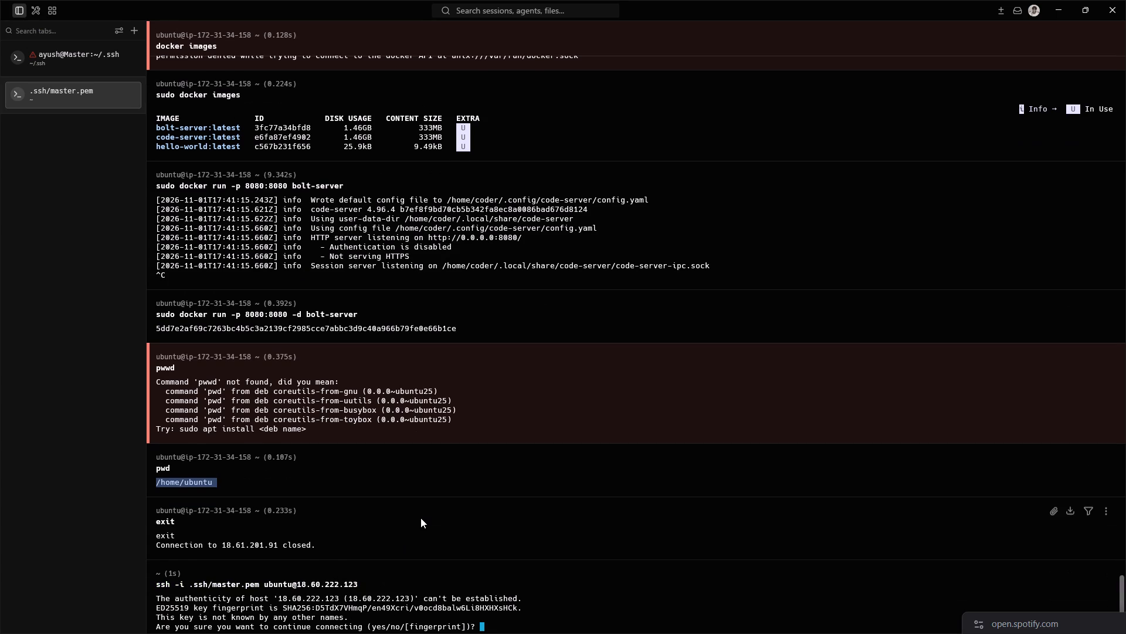
text(yes)
key(Return)
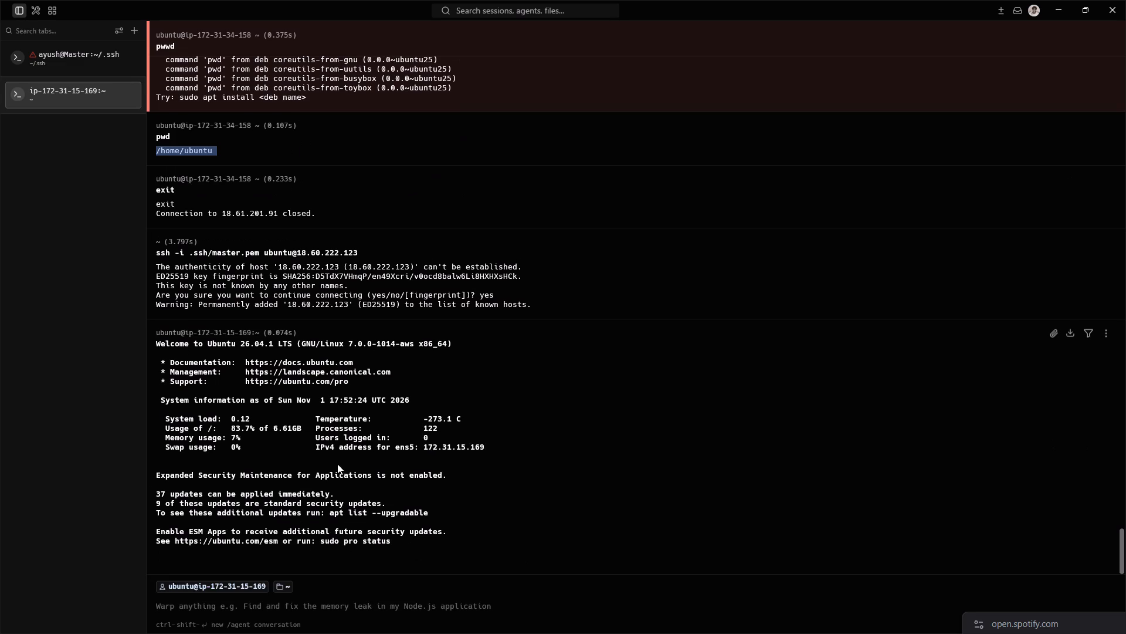
List the contents of the new instance's home directory with ls.
text(ls)
key(Return)
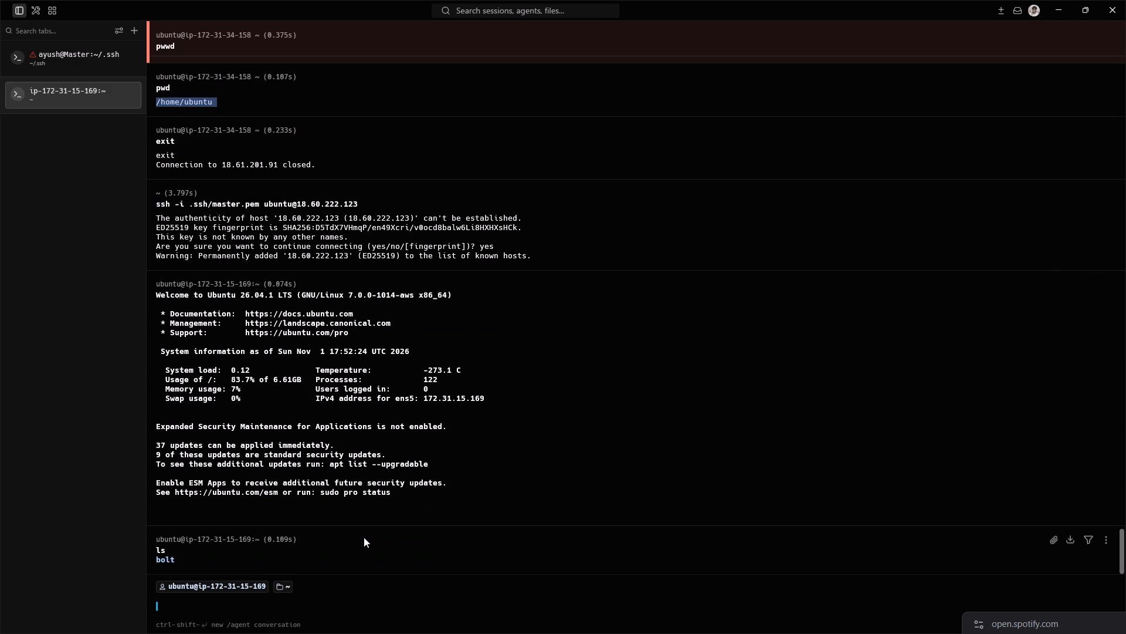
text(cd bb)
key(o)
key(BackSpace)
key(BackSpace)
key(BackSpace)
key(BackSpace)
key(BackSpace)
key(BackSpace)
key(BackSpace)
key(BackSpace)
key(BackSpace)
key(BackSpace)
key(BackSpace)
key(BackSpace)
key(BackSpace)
Start a docker command and look through the earlier docker commands in the shell history.
text(docker)
key(space)
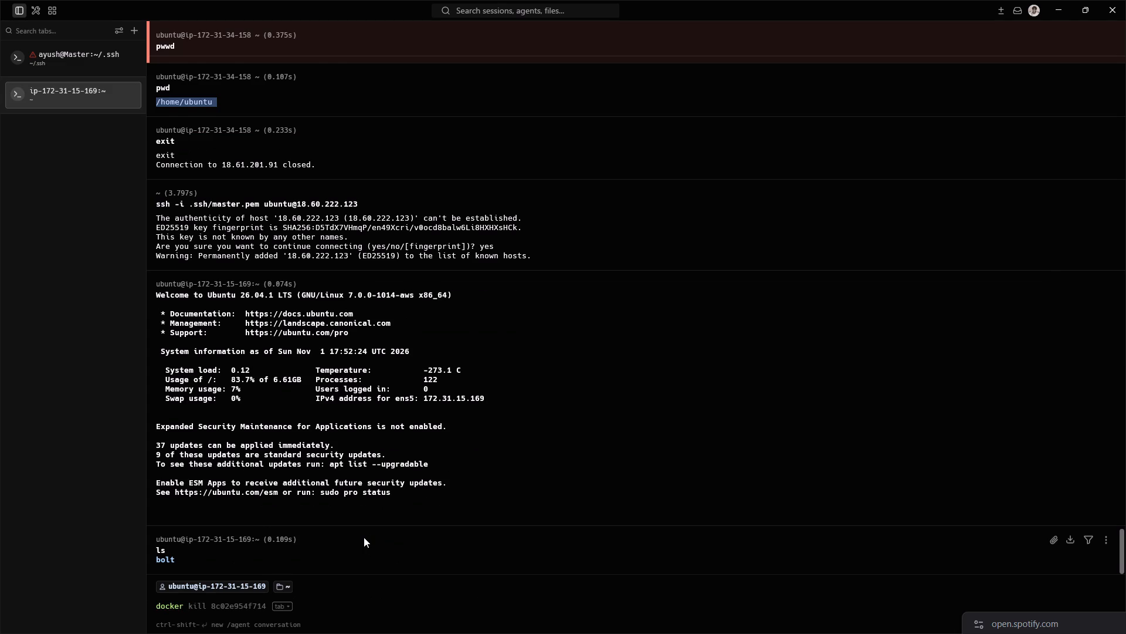
key(Up)
key(Up)
key(Up)
key(Up)
key(Up)
key(Down)
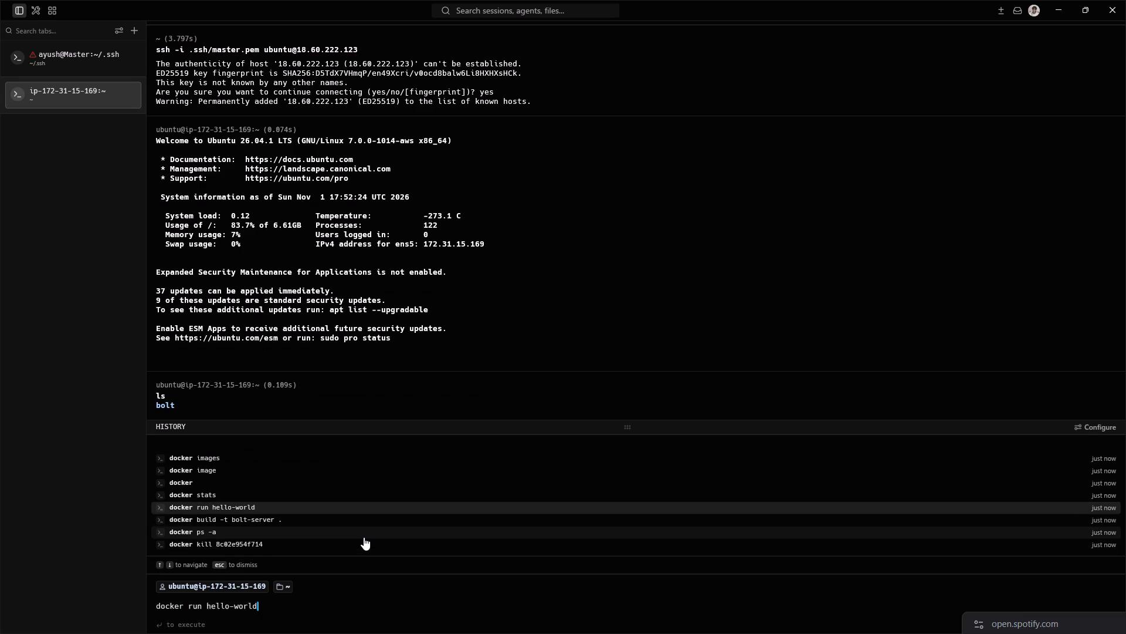
key(Down)
key(Down)
key(Up)
key(Up)
key(Up)
key(Up)
key(Up)
key(Up)
key(Up)
key(Up)
key(Up)
key(Up)
key(Up)
key(Up)
key(Up)
key(Up)
key(Up)
key(Up)
key(Up)
key(Up)
key(Up)
key(Up)
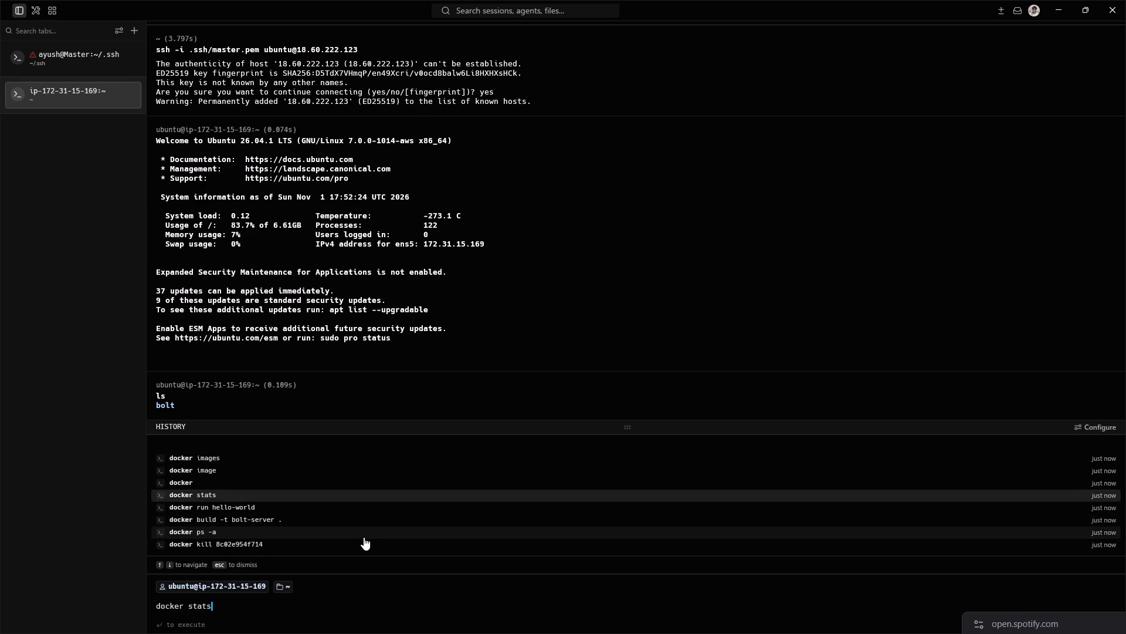
key(Down)
key(Down)
key(Down)
key(Down)
key(Down)
key(Down)
key(Down)
key(Down)
key(Down)
key(Down)
key(Down)
key(Down)
key(Down)
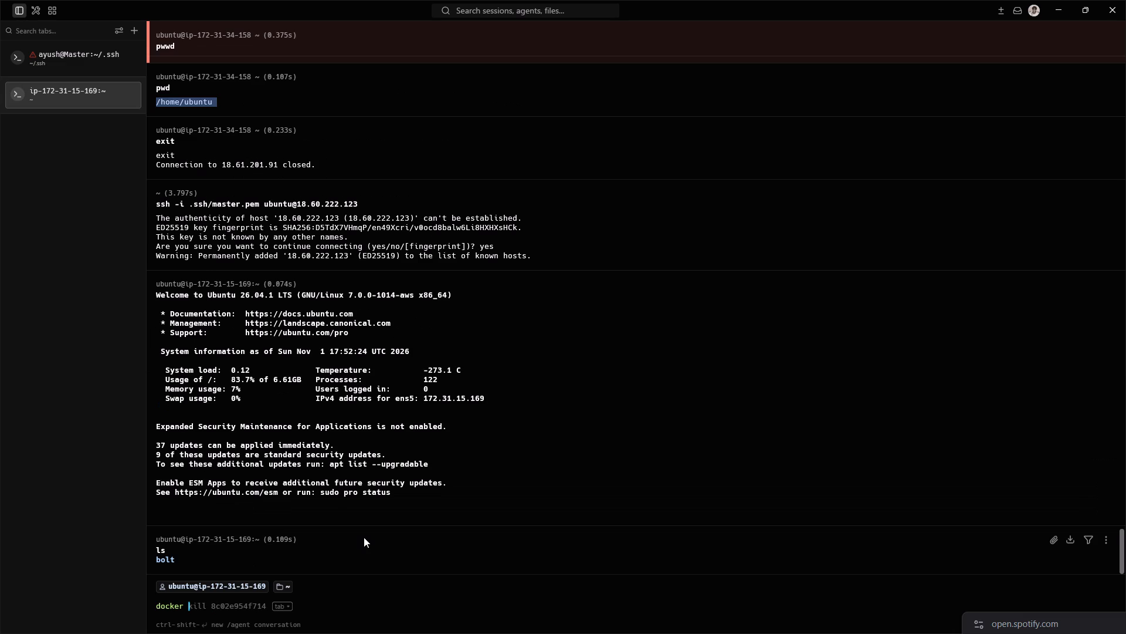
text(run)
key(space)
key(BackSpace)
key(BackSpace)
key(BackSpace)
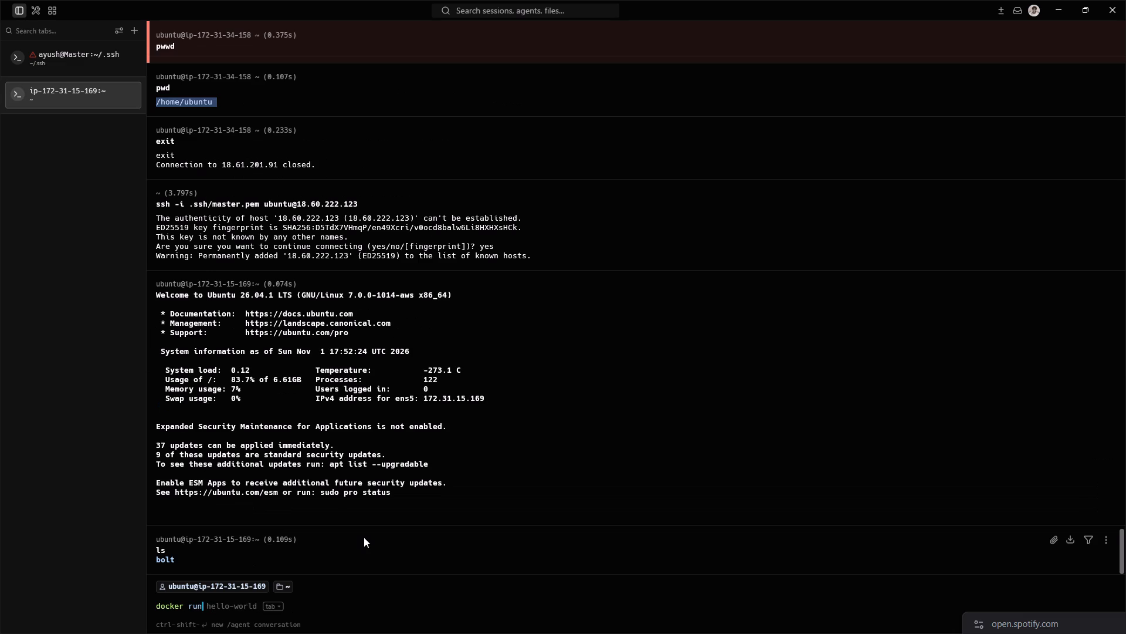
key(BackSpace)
Complete the command as docker images and run it on the new instance.
text(images)
key(Return)
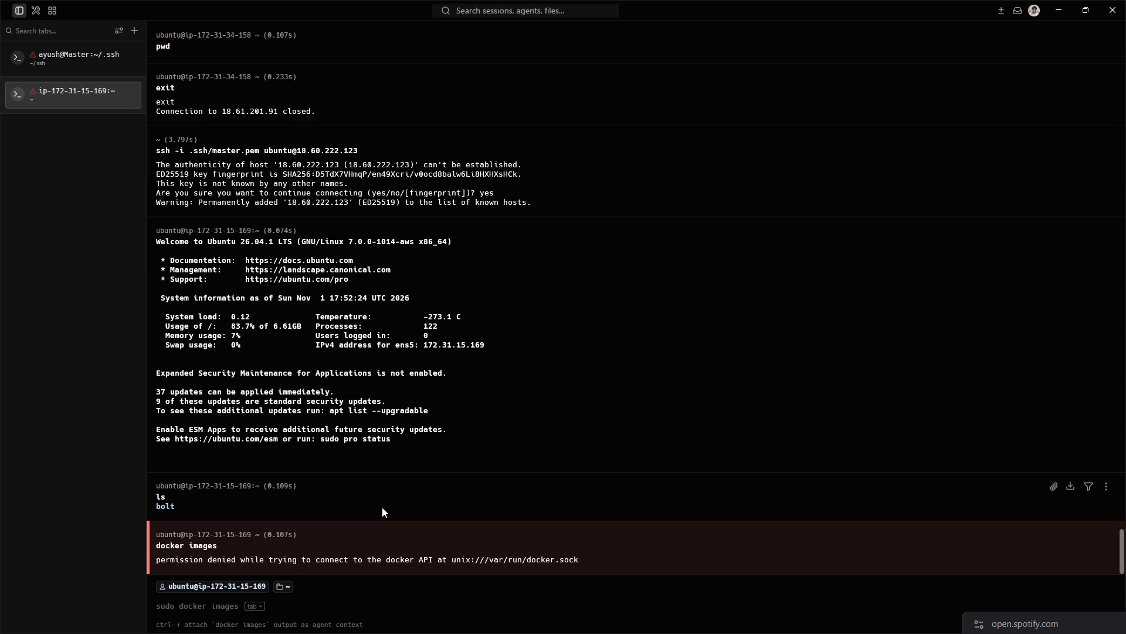
Run docker images with sudo on the new instance to list its Docker images.
text(sudo)
key(space)
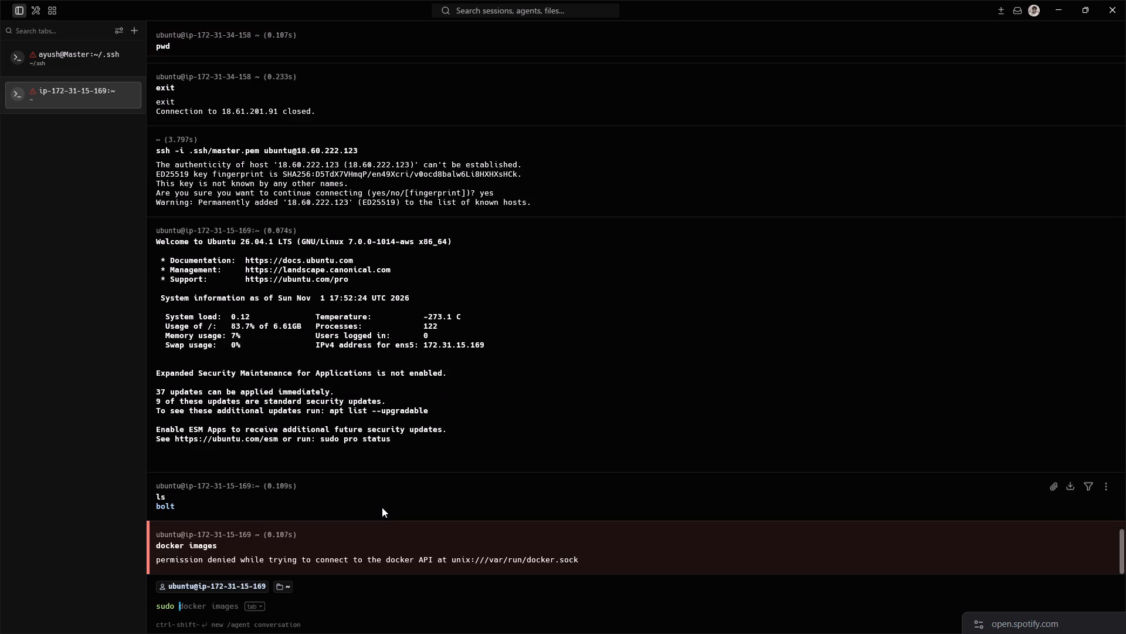
key(Tab)
key(Return)
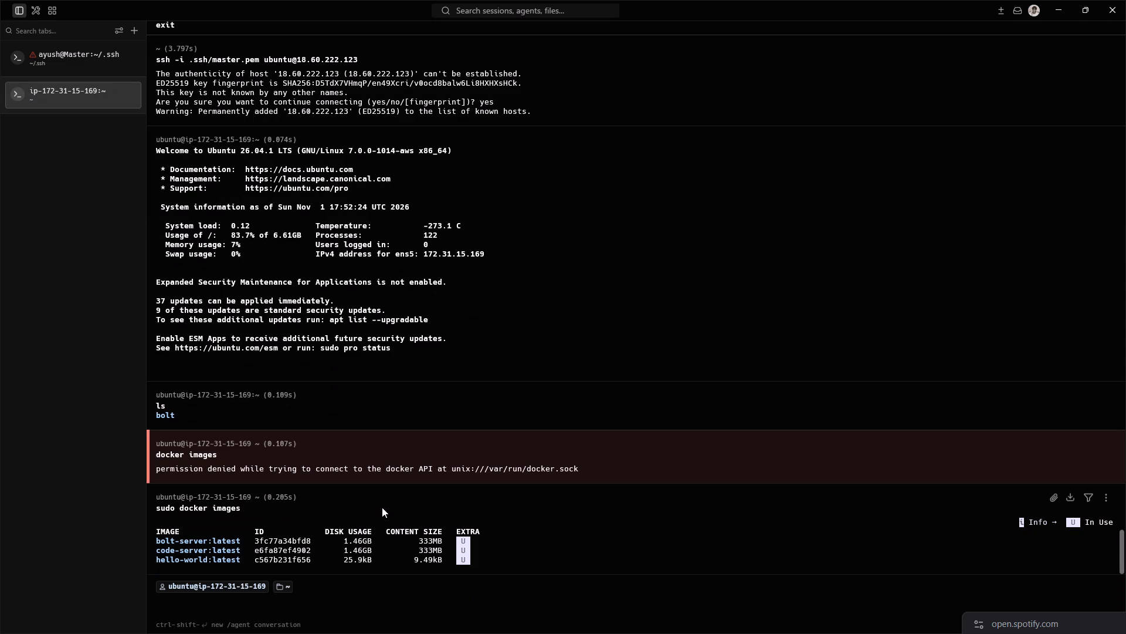
Start a docker run command that maps ports with -p 8080:8080, without running it.
key(c)
key(BackSpace)
key(BackSpace)
text(docker s)
key(BackSpace)
text(run)
key(space)
text(-p)
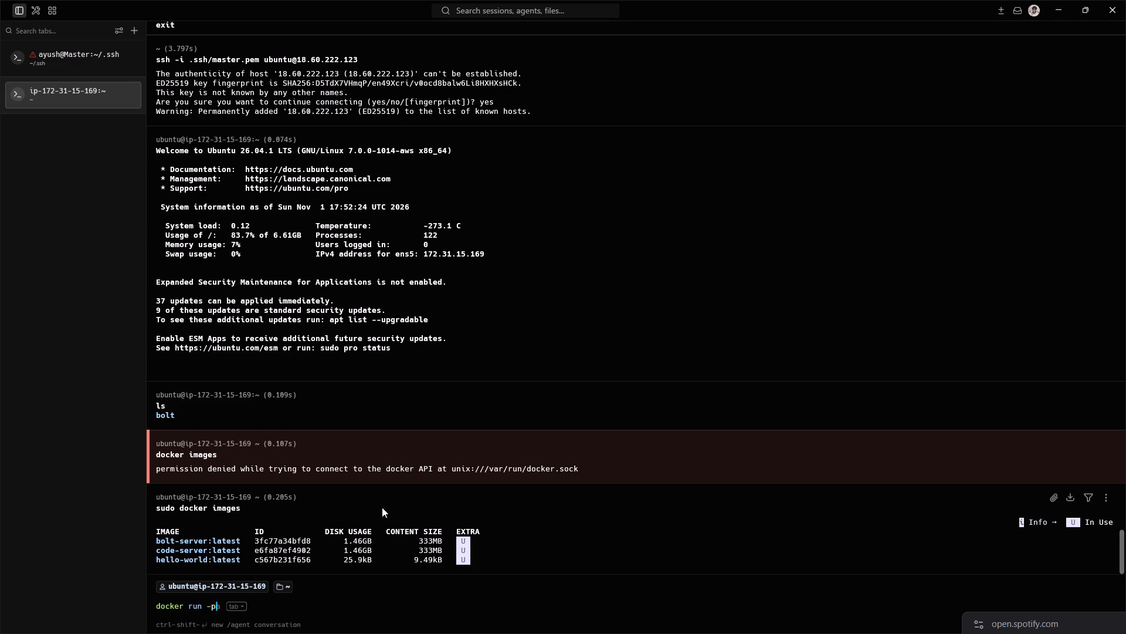
key(space)
text(8080)
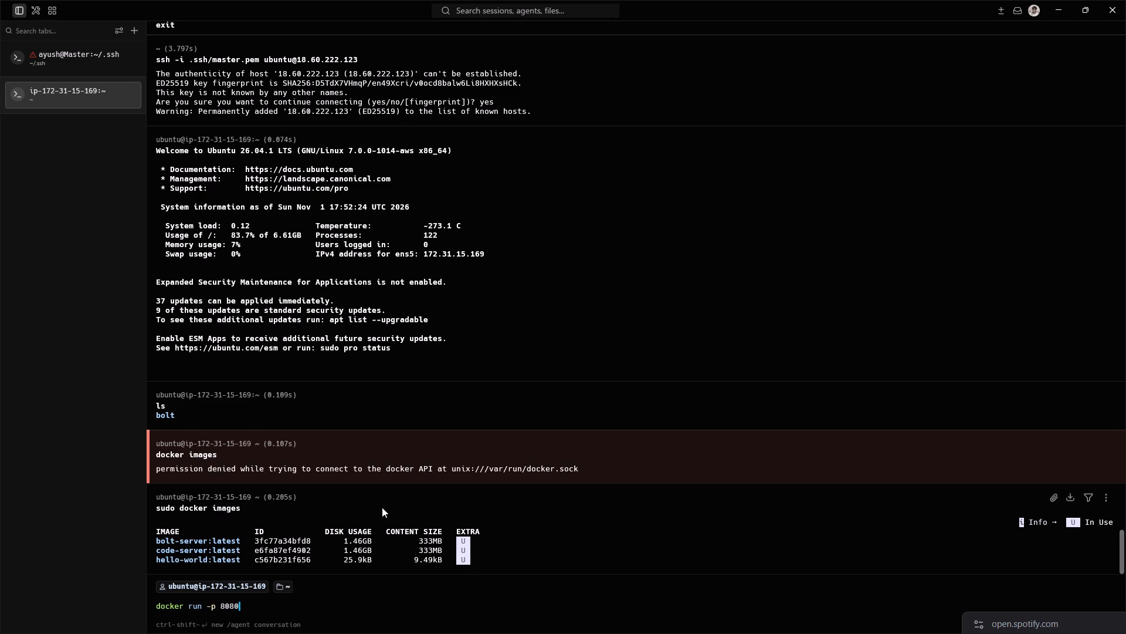
text(:8080)
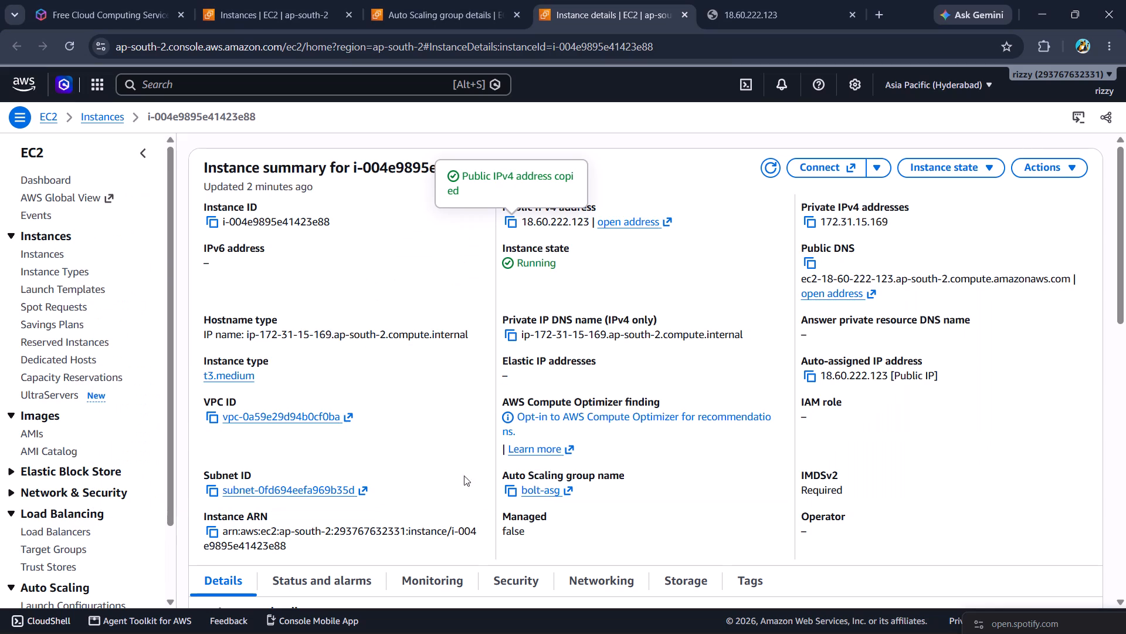
Switch to the AWS console in Chrome and set its visual mode to Dark.
click(855, 90)
click(670, 259)
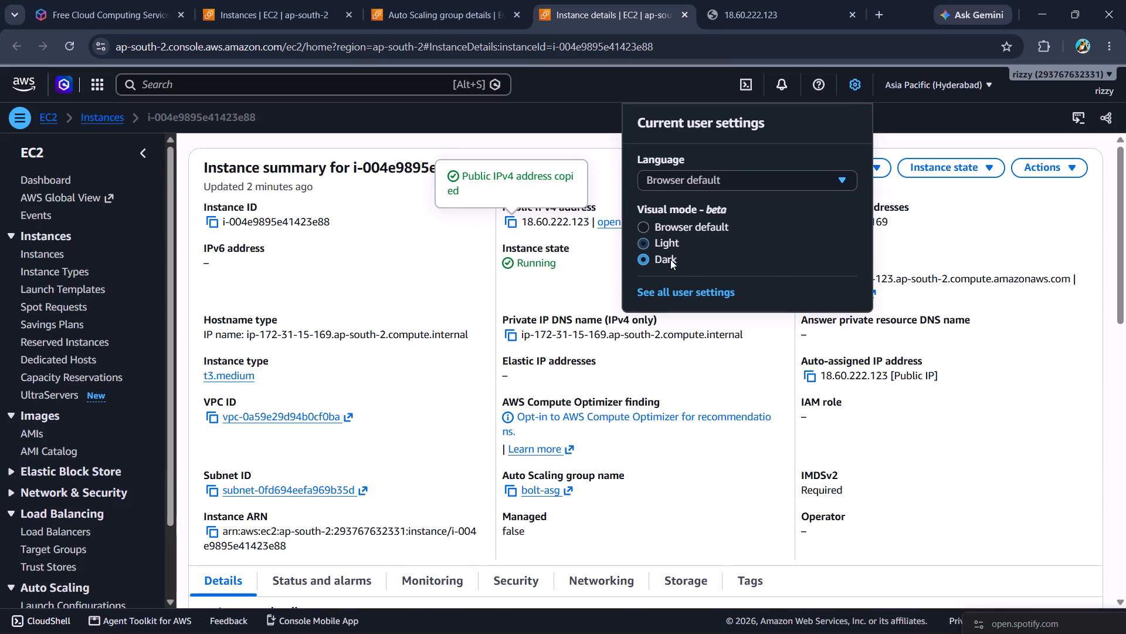
click(382, 229)
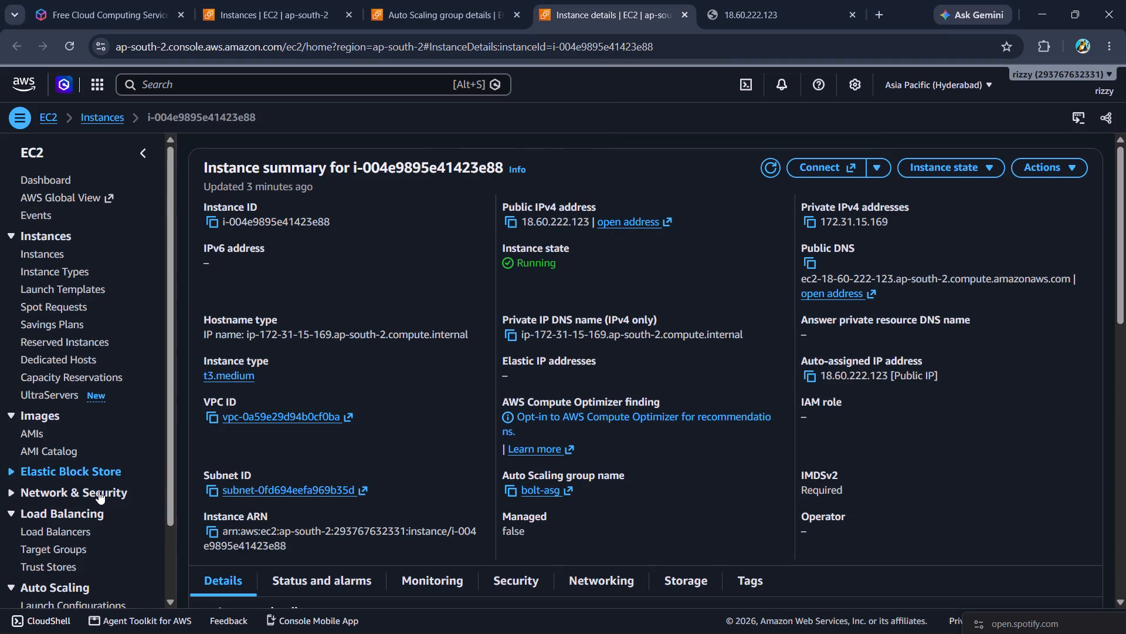
Open the details of the EC2 launch template bolt-template.
scroll(99, 491, down, 2)
scroll(206, 220, up, 3)
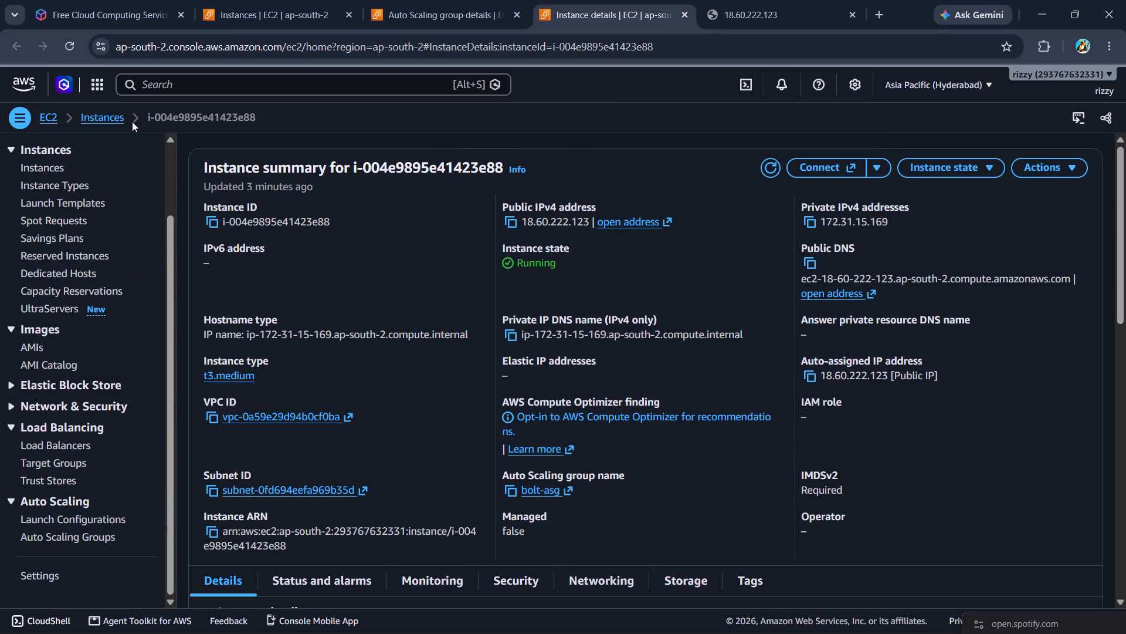
scroll(54, 350, up, 1)
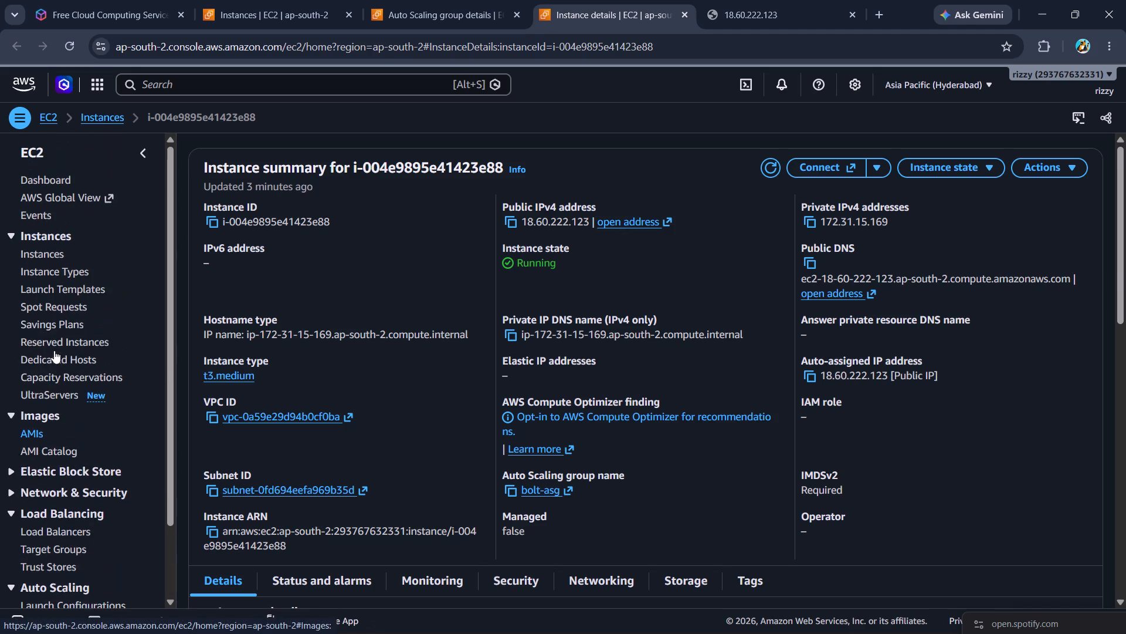
scroll(17, 446, up, 2)
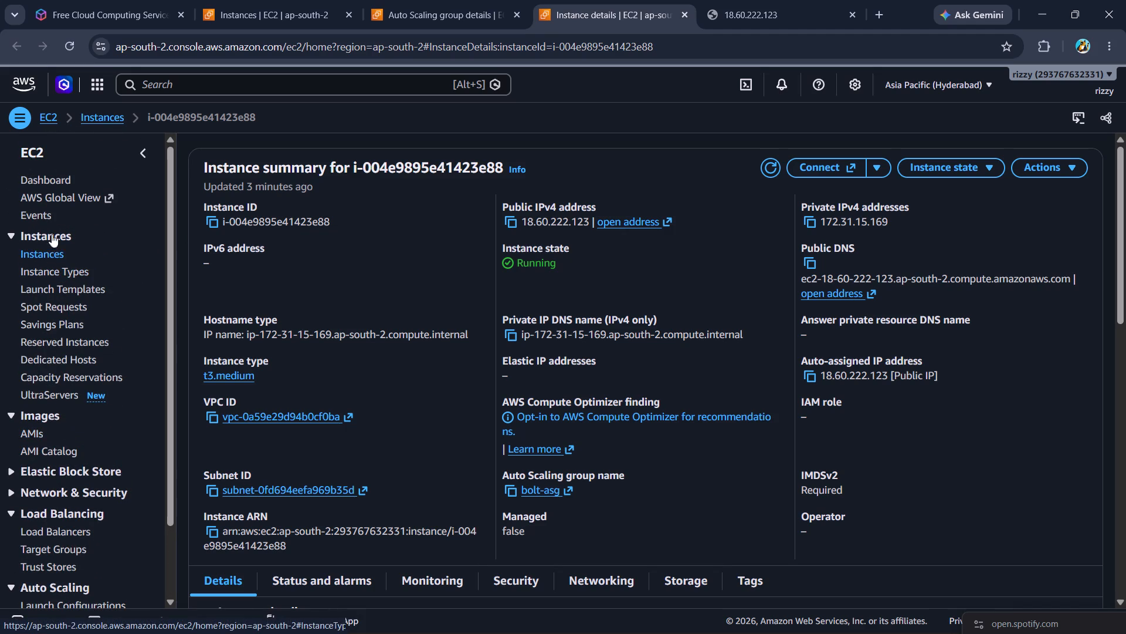
click(52, 283)
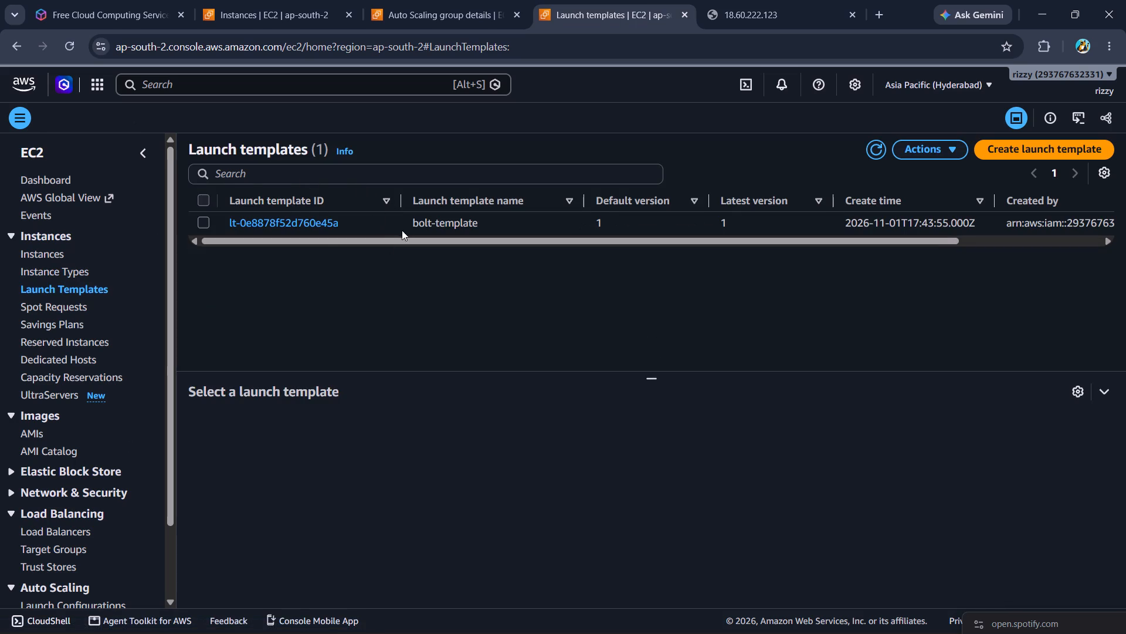
click(289, 222)
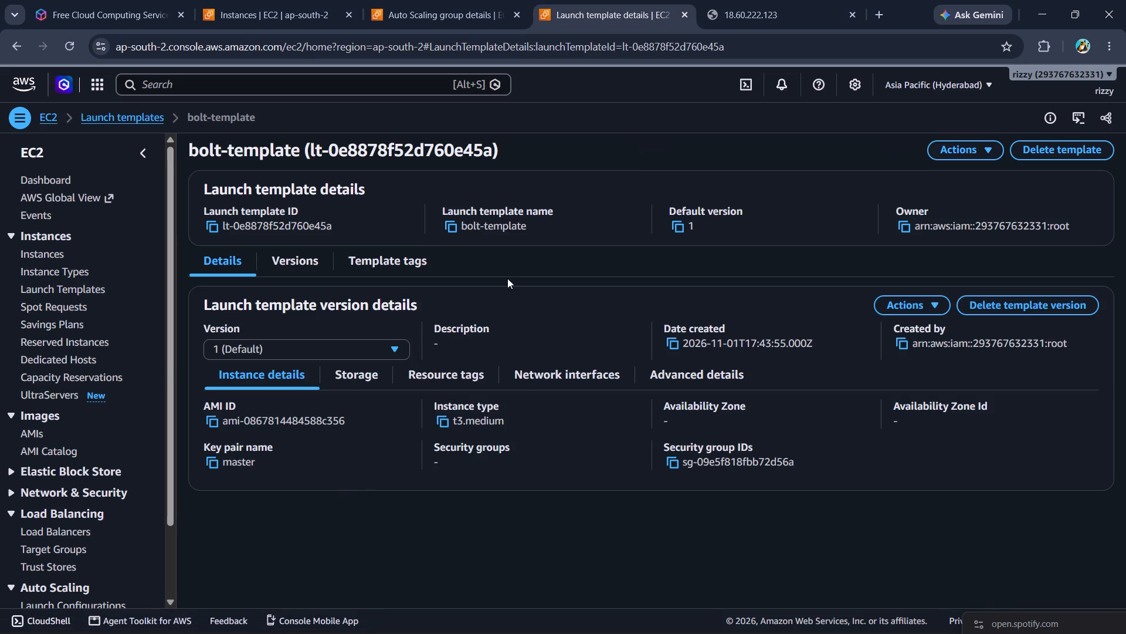
scroll(386, 490, down, 1)
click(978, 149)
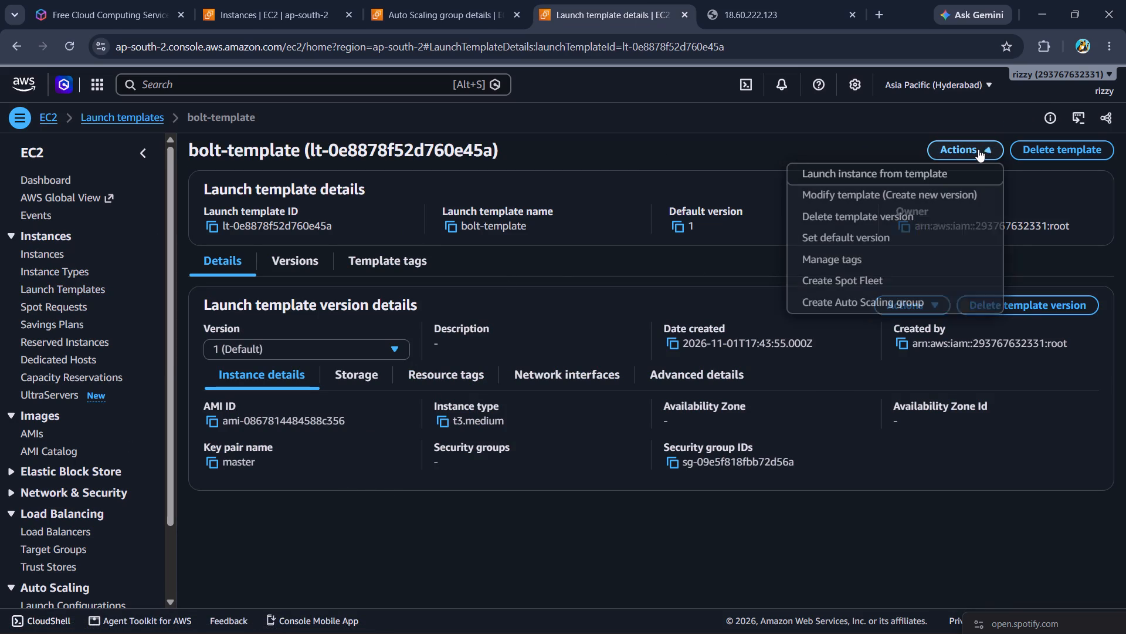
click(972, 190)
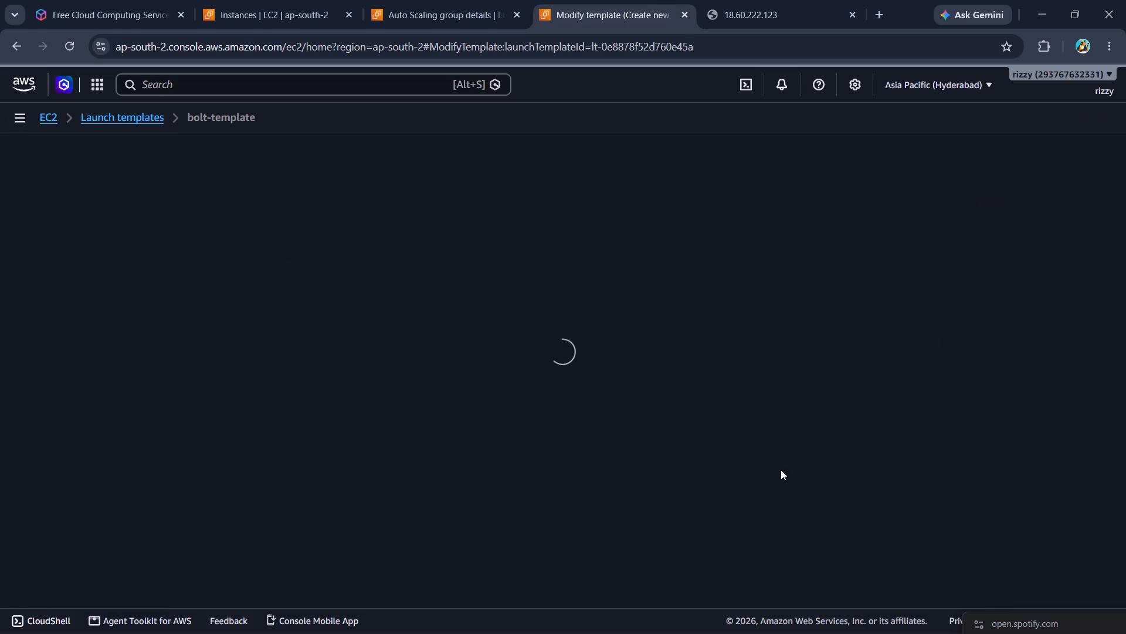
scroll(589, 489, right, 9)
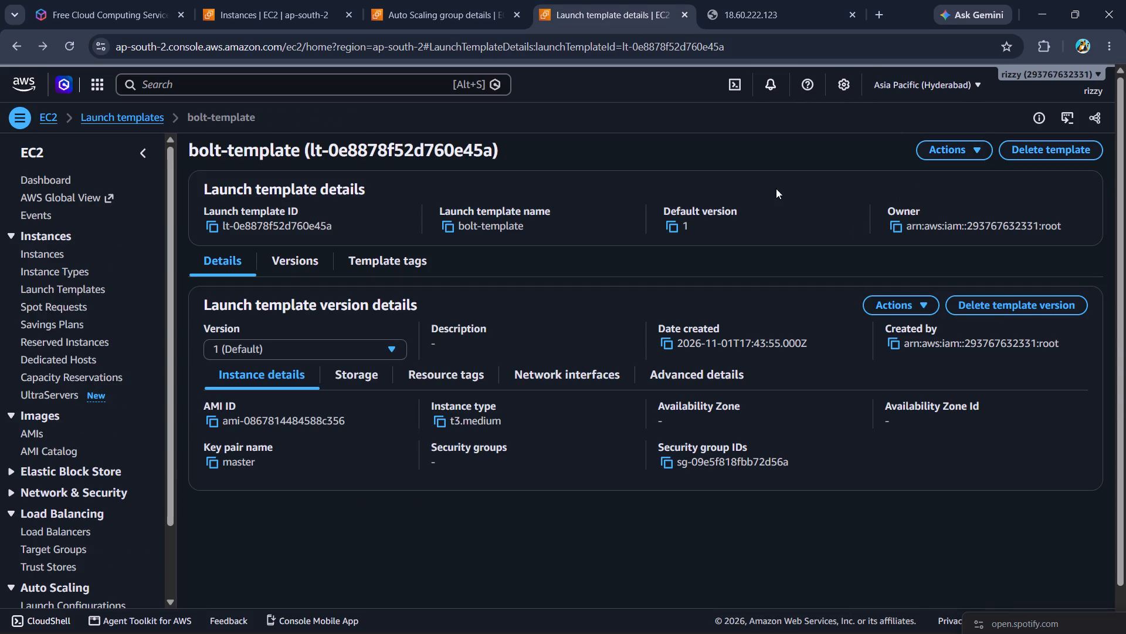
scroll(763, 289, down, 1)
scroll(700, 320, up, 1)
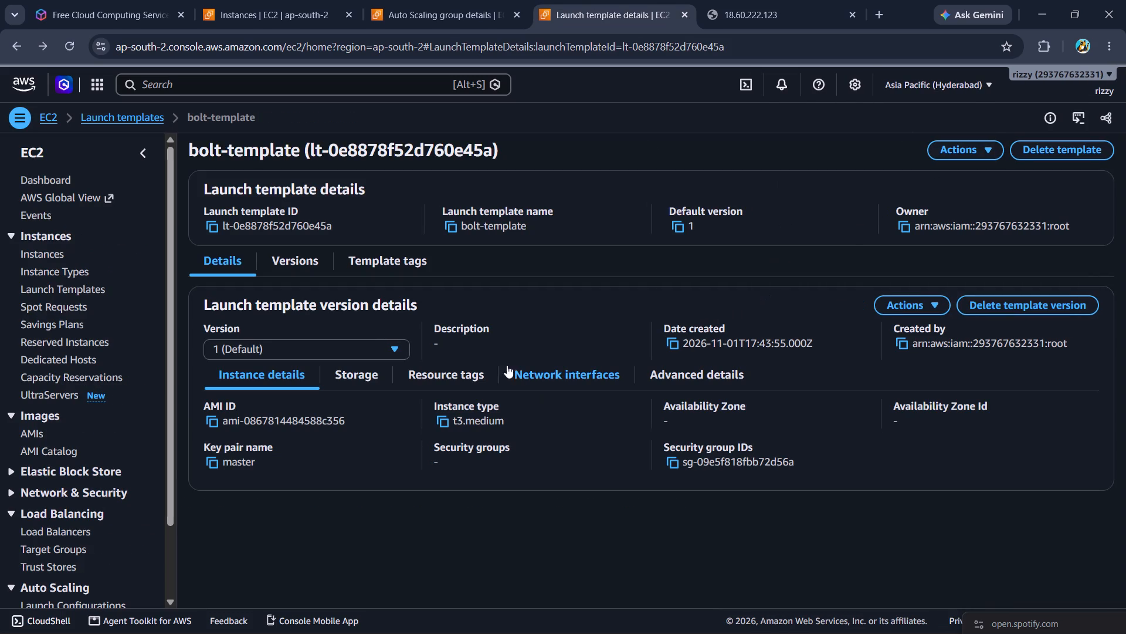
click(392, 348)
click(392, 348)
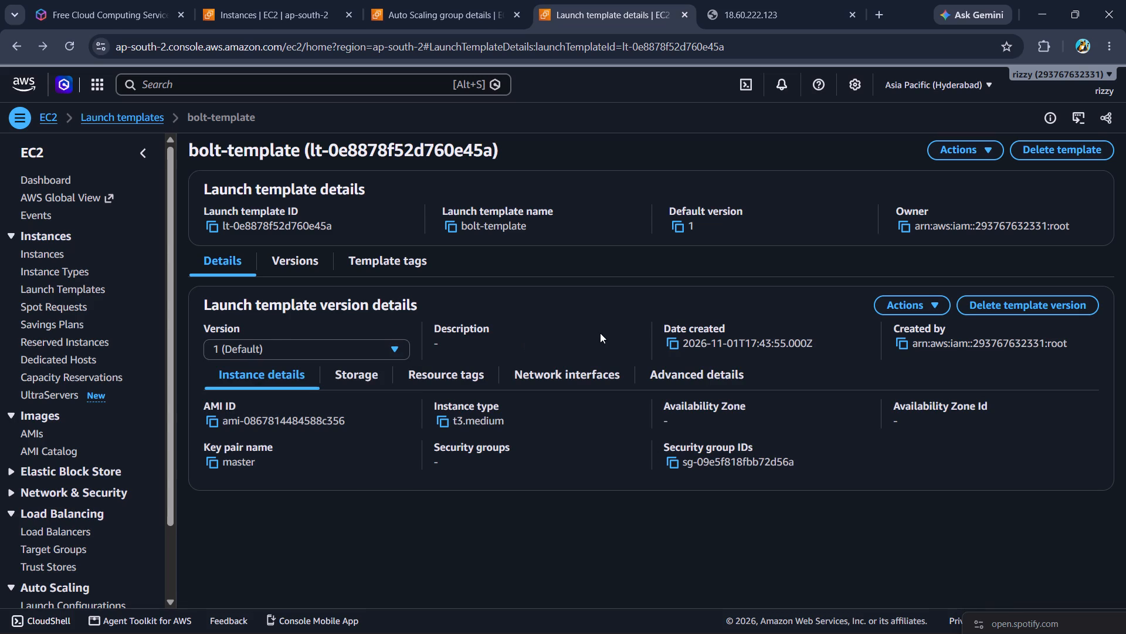
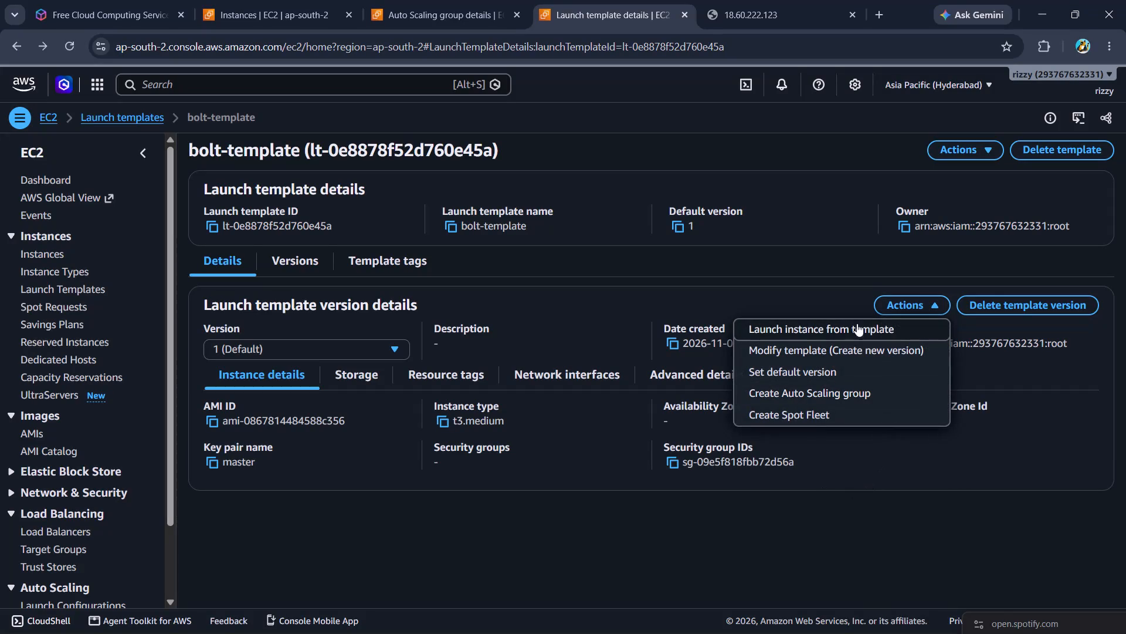
Start modifying bolt-template as a new version and expand its advanced details to reach the user data script.
click(863, 353)
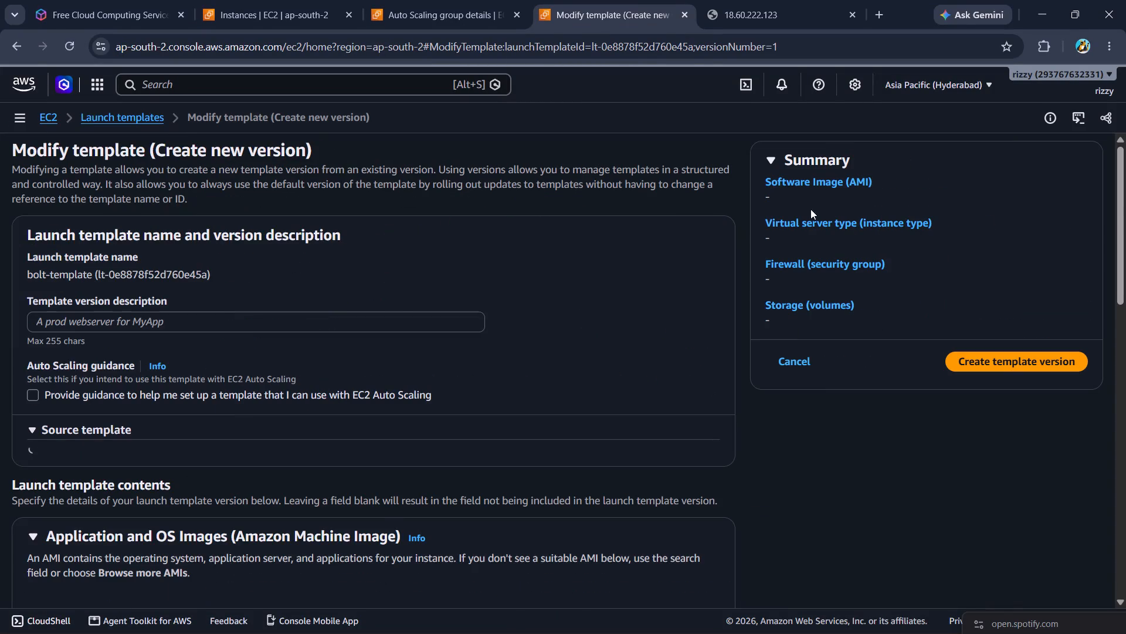
scroll(590, 460, down, 3)
scroll(590, 460, up, 7)
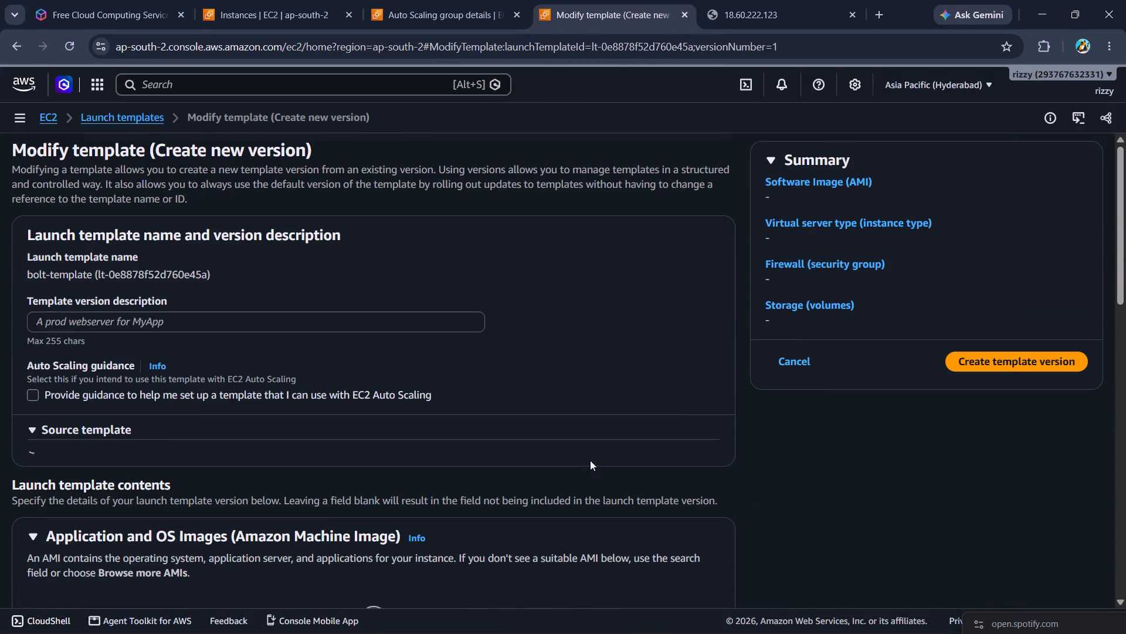
scroll(679, 410, up, 6)
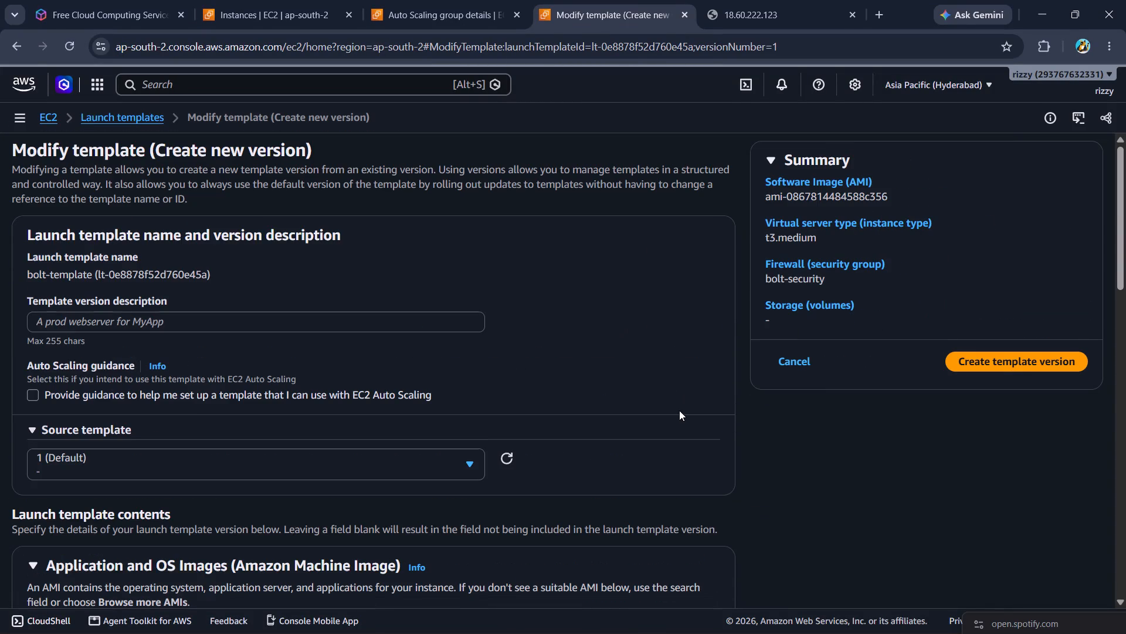
scroll(679, 410, up, 1)
scroll(754, 514, up, 1)
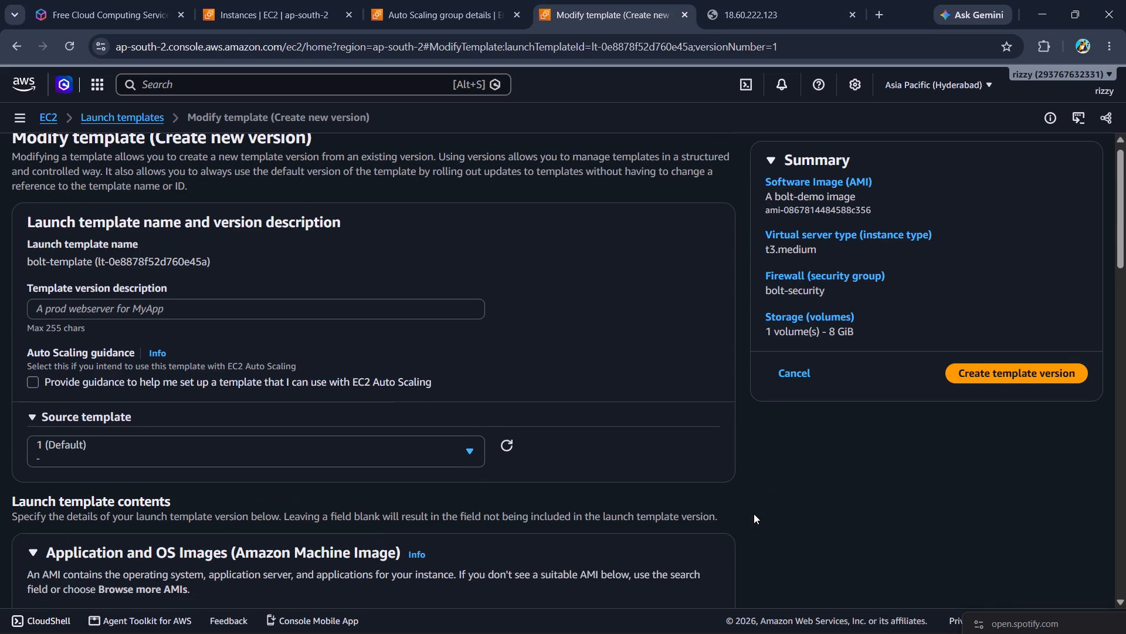
click(425, 461)
click(425, 461)
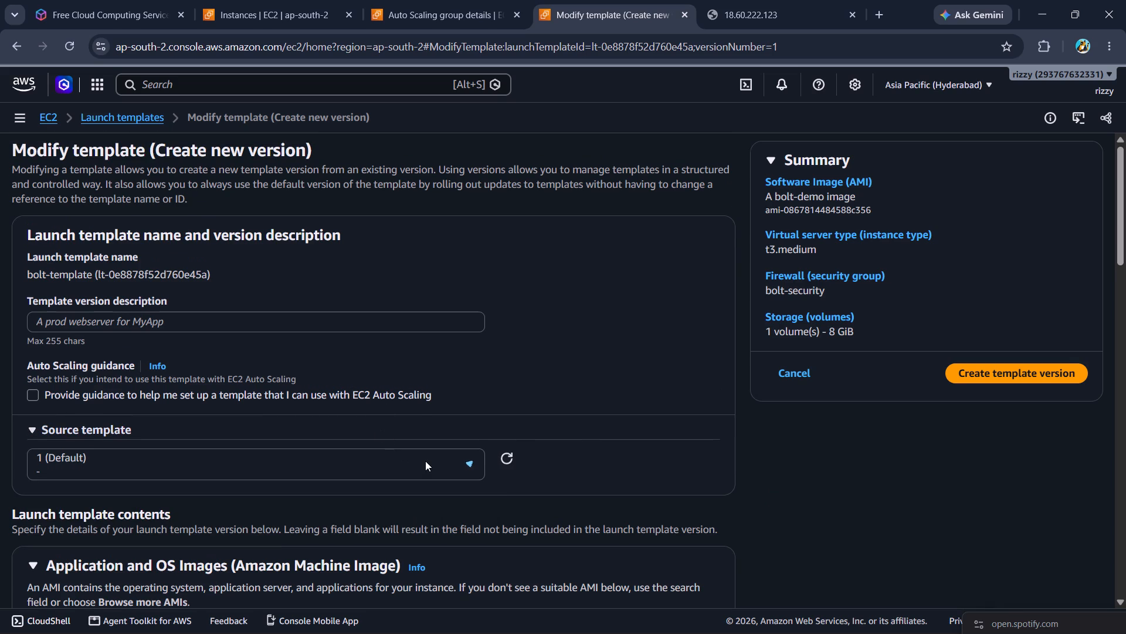
scroll(758, 484, up, 2)
scroll(758, 484, down, 1)
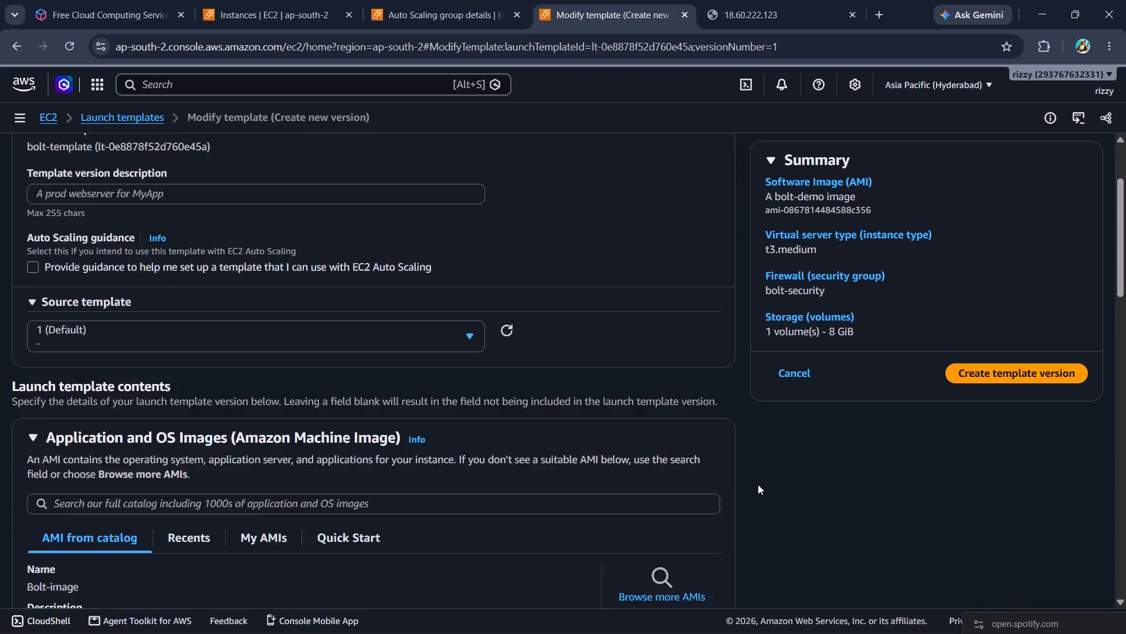
scroll(758, 484, down, 8)
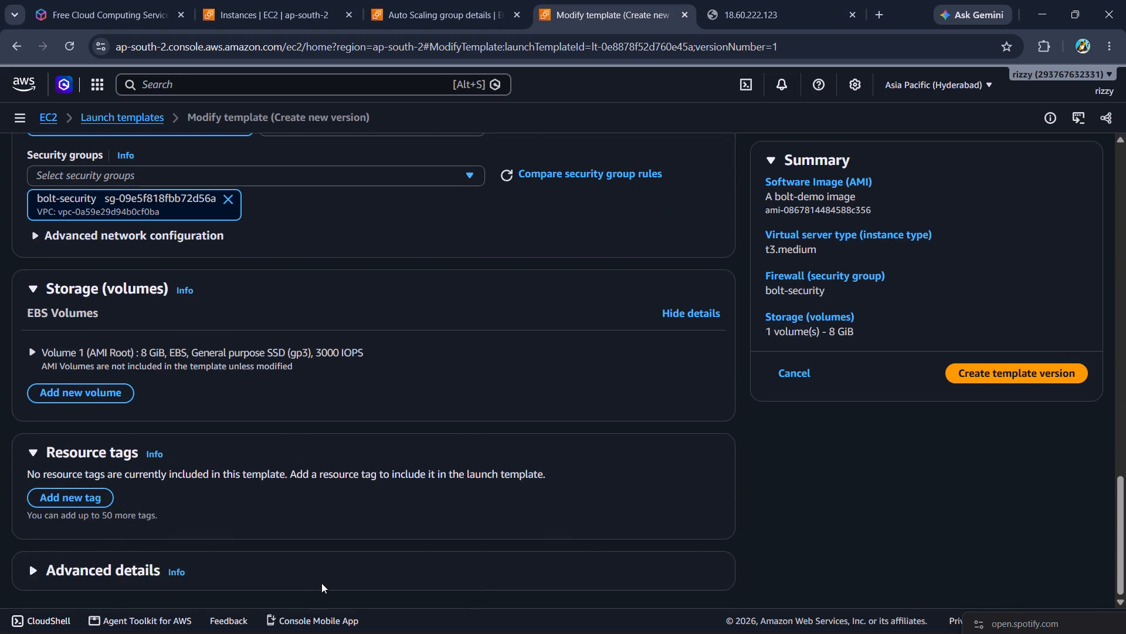
click(321, 583)
scroll(321, 583, down, 2)
click(38, 567)
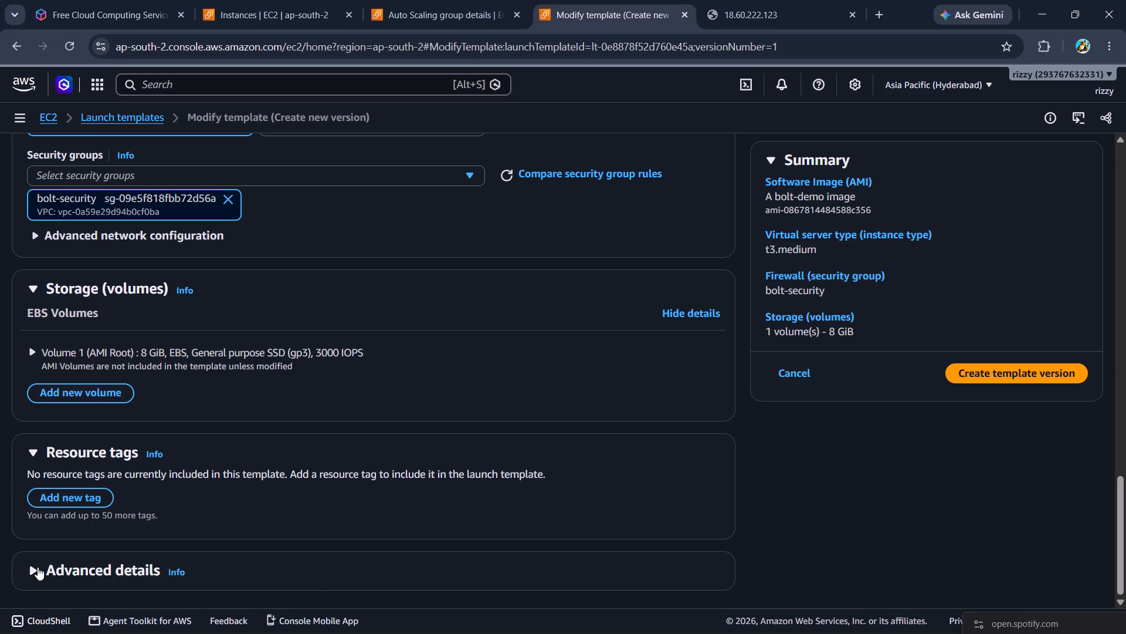
scroll(38, 567, down, 8)
click(206, 373)
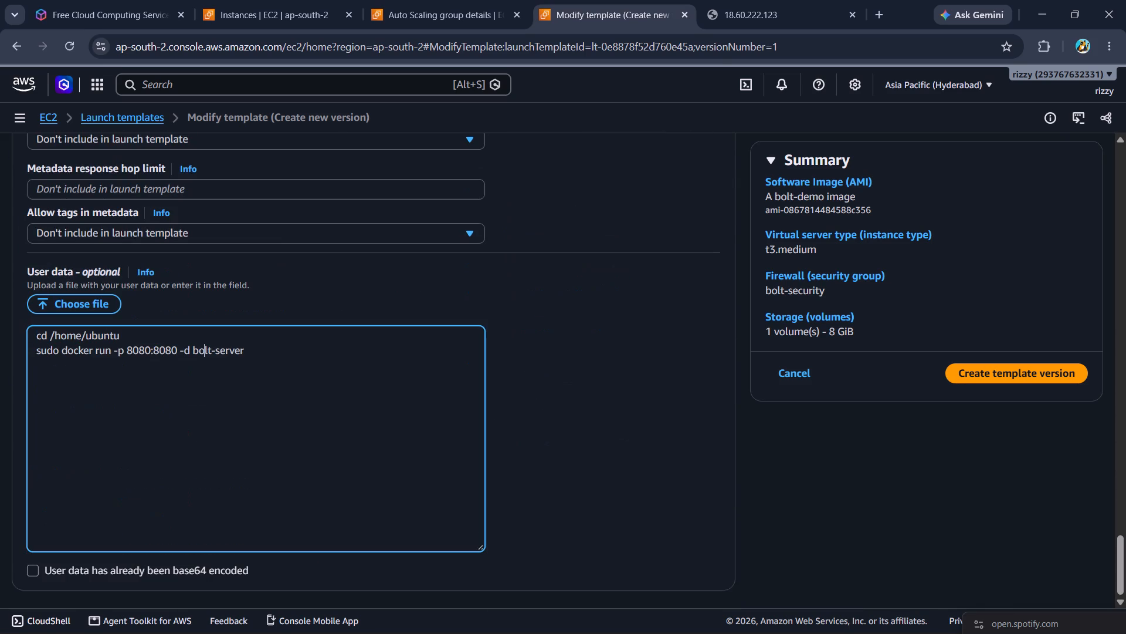
Copy the docker command from the user data and run sudo docker run -p 8080:8080 -d bolt-server in the Warp instance session.
drag(259, 347, 32, 354)
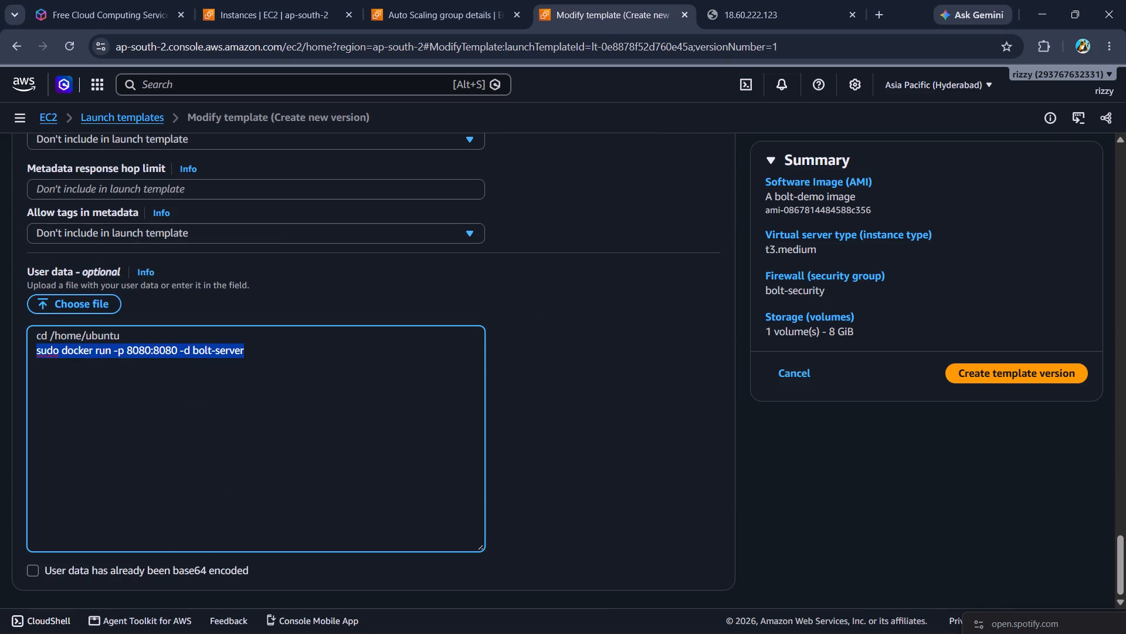
key(ctrl+c)
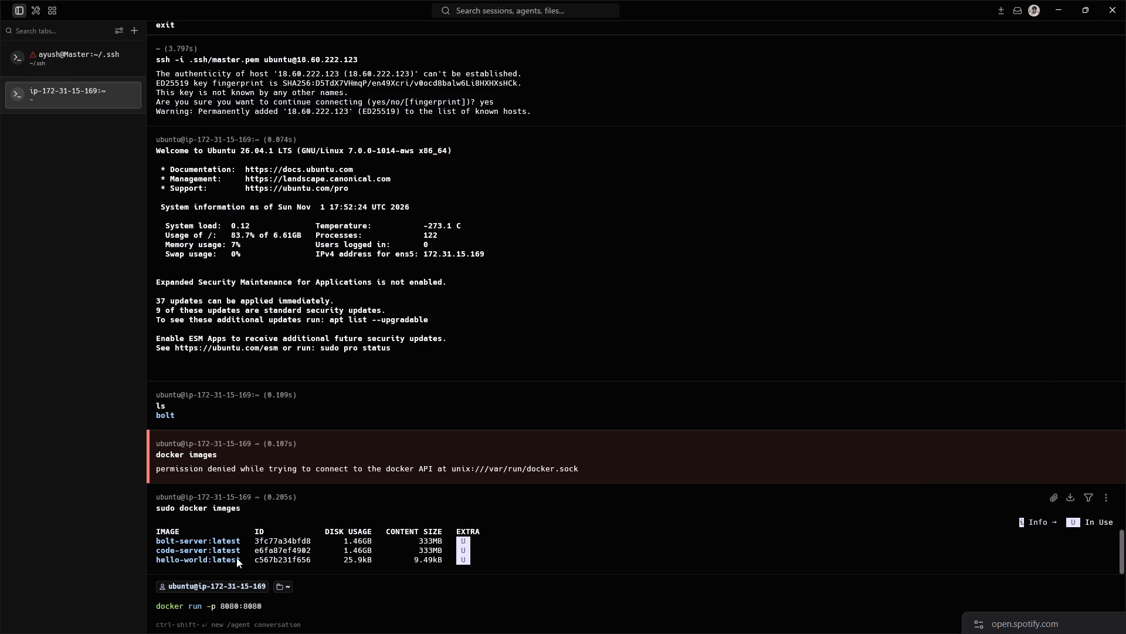
click(308, 596)
drag(308, 596, 307, 591)
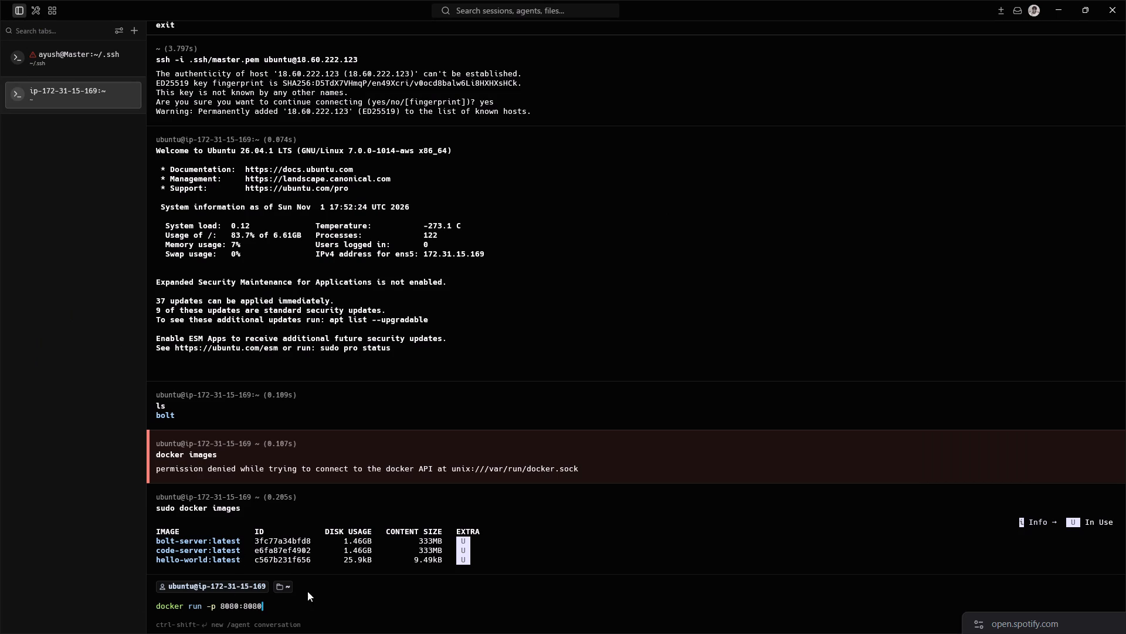
drag(307, 591, 284, 605)
drag(284, 605, 140, 597)
key(BackSpace)
key(BackSpace)
key(ctrl+v)
key(Return)
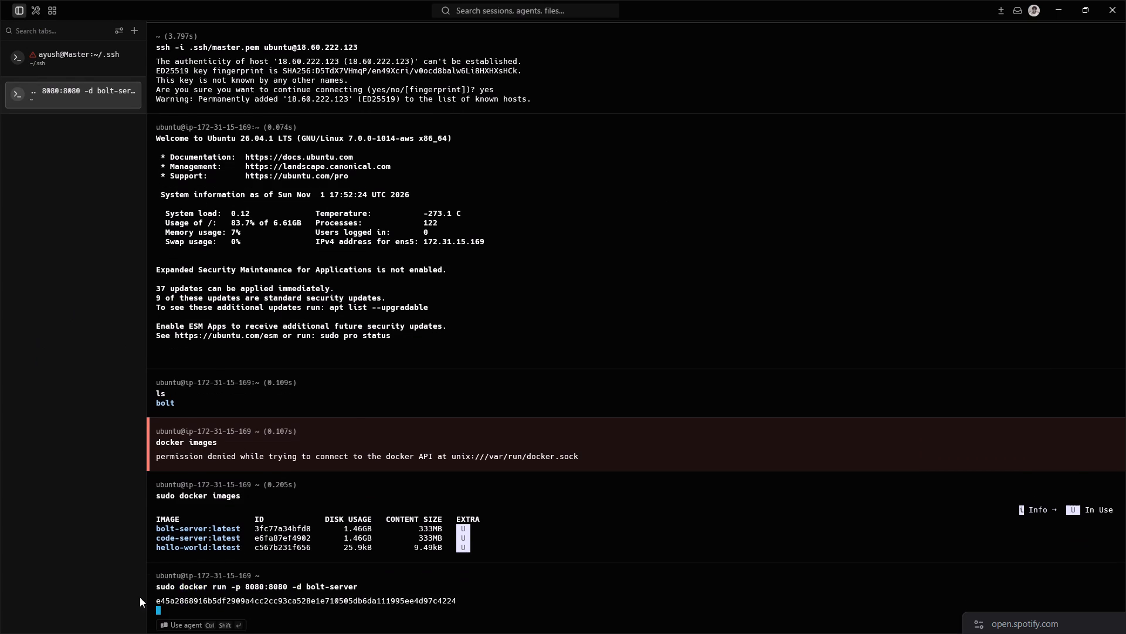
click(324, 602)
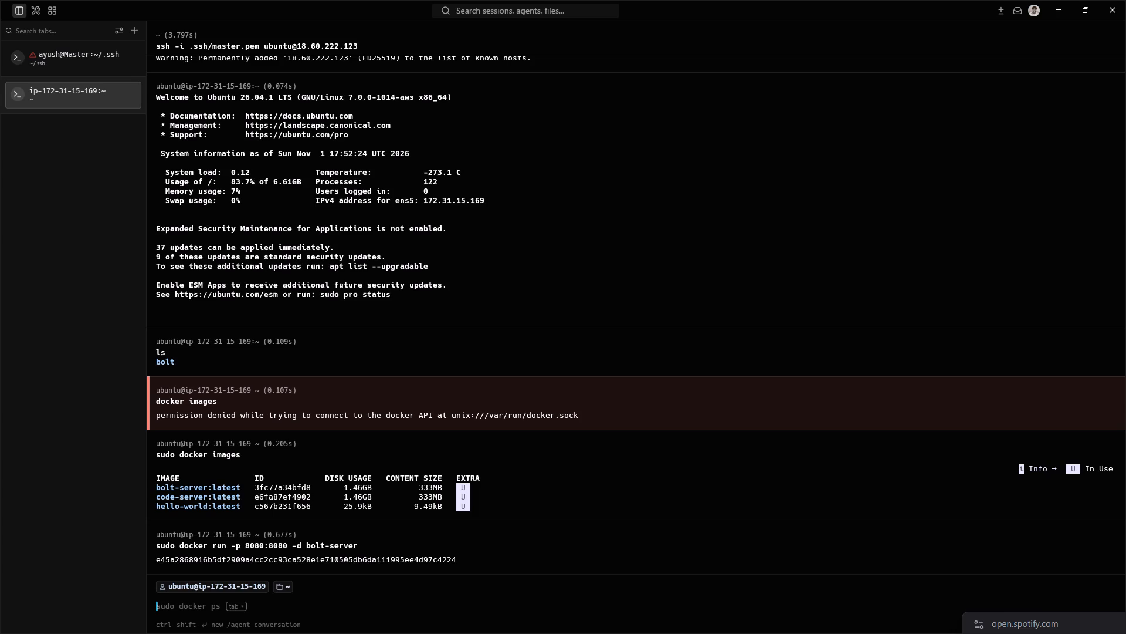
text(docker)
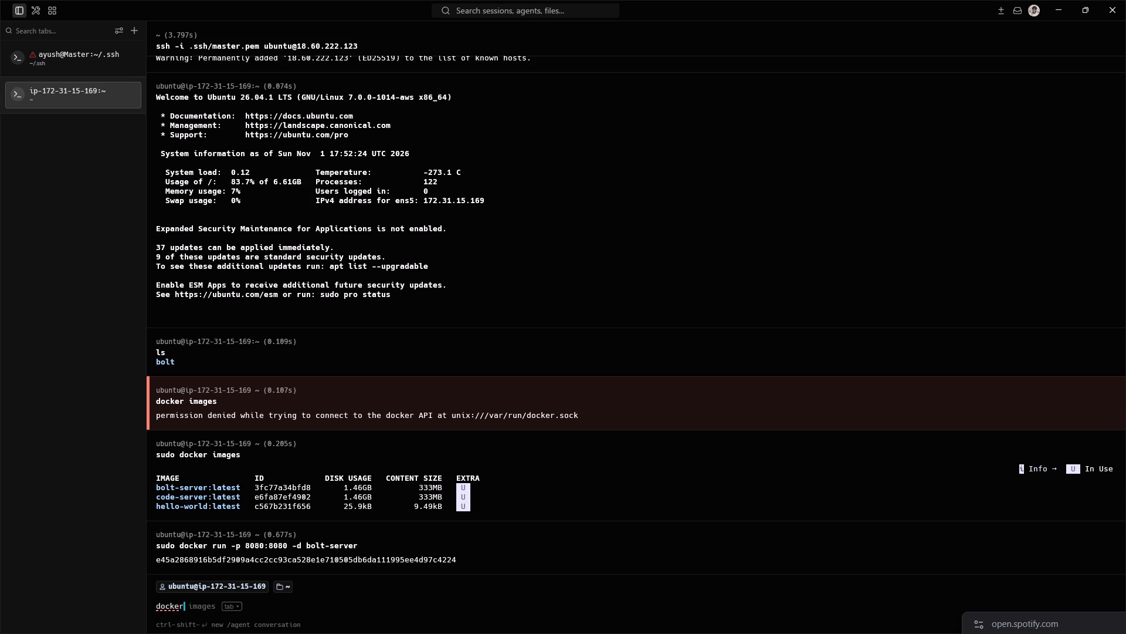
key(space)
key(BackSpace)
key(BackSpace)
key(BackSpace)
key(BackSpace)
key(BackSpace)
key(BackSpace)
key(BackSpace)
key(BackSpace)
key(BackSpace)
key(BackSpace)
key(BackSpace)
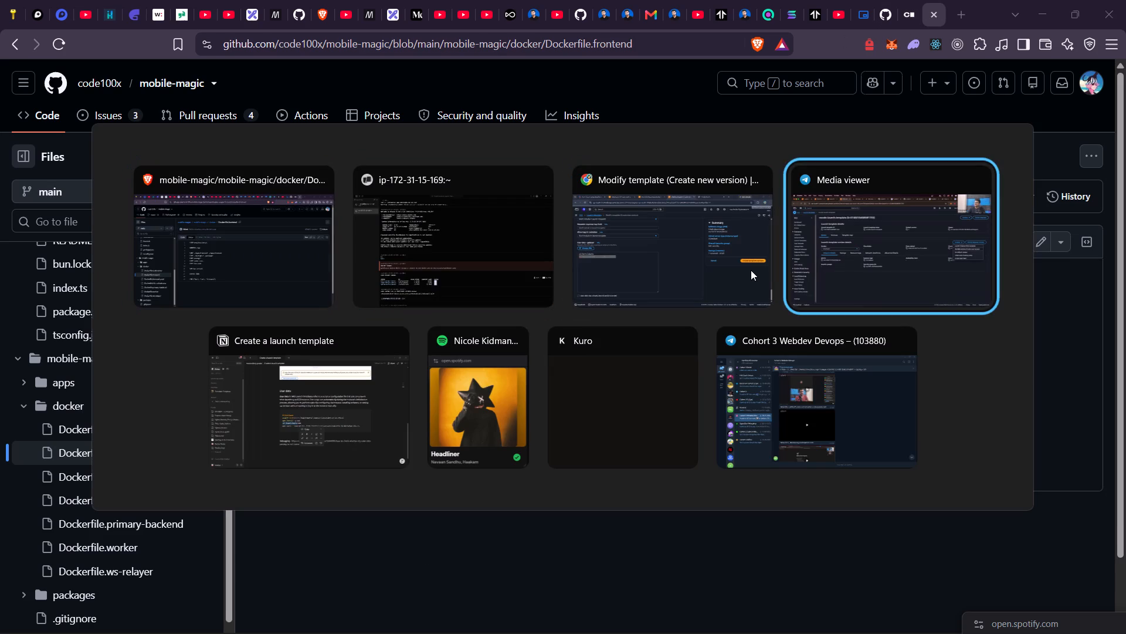
Reload the bolty-worker page served from 18.60.222.123 on port 8080.
click(824, 0)
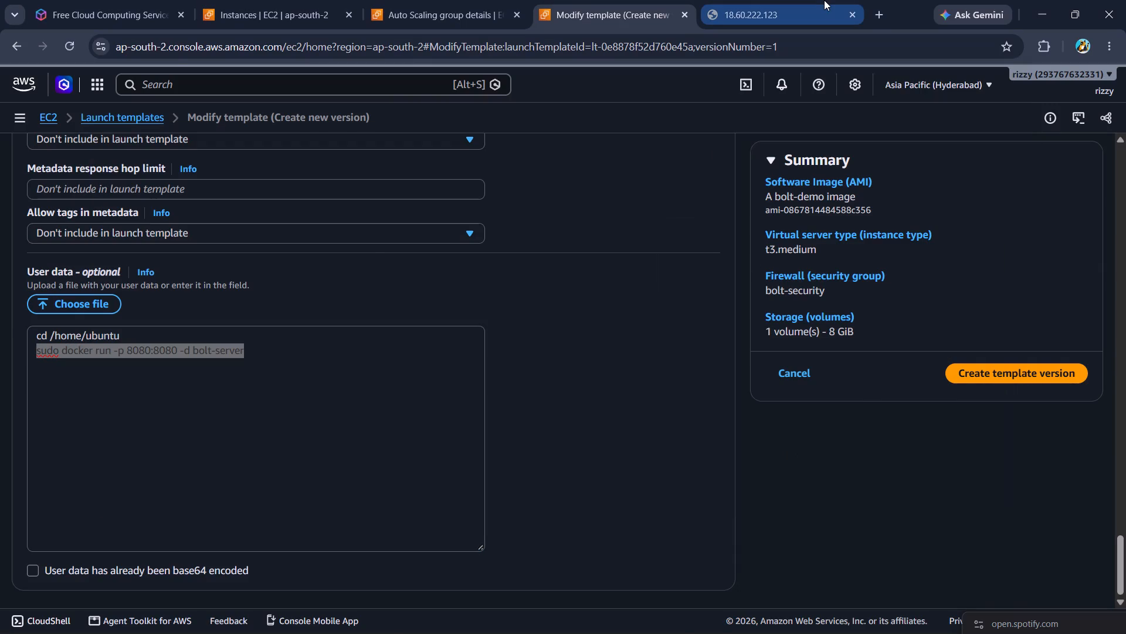
key(ctrl+r)
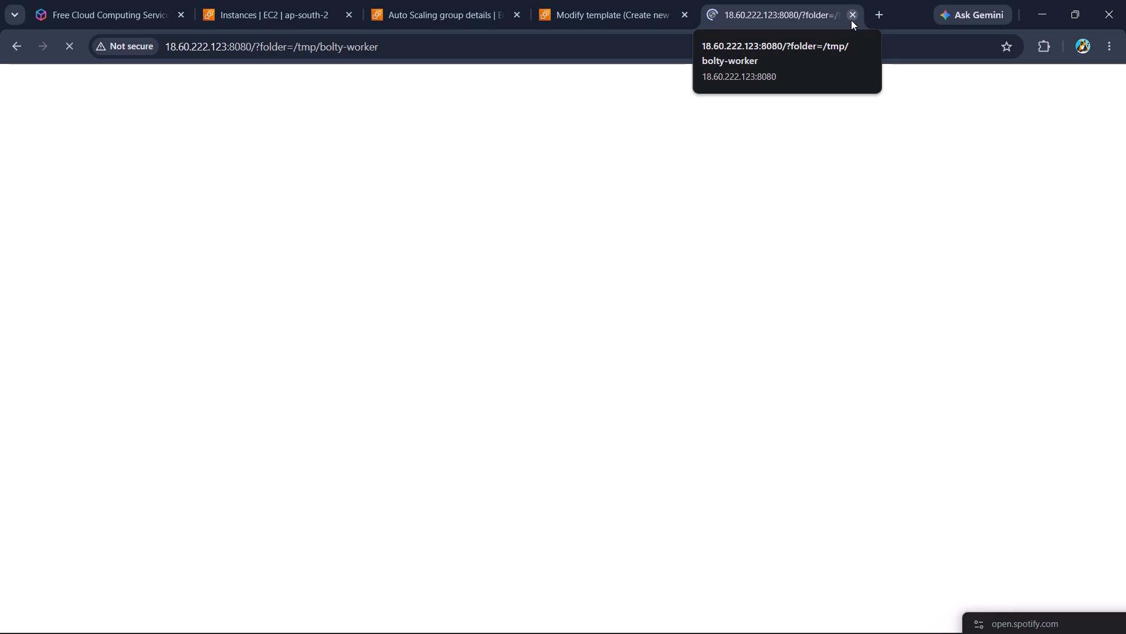
Close the browser tab with the bolty-worker page from 18.60.222.123:8080.
click(851, 19)
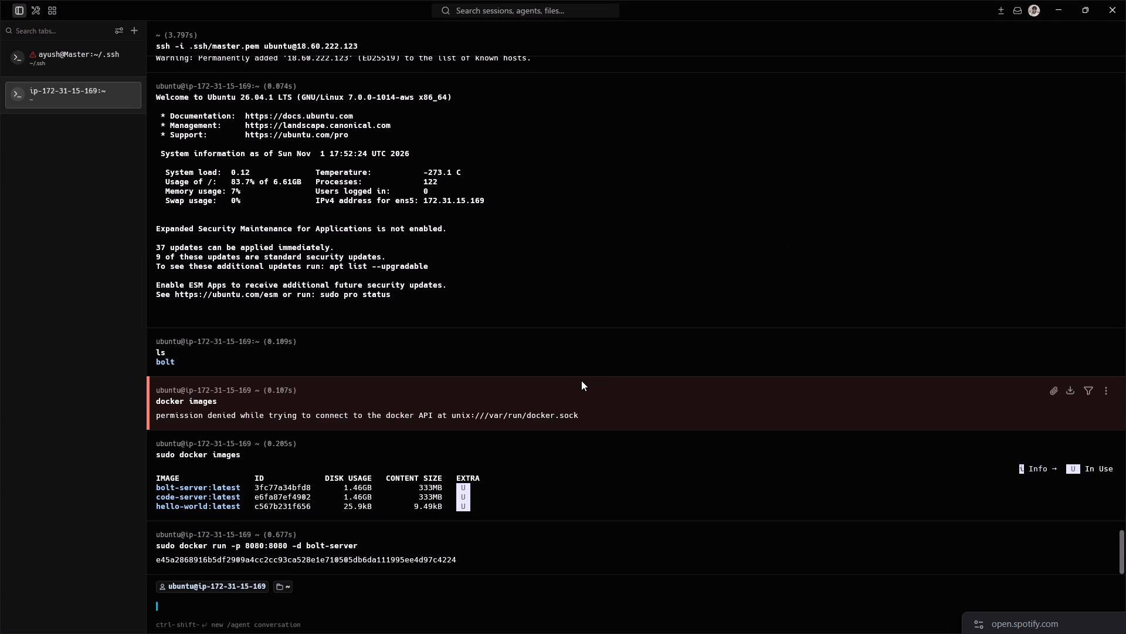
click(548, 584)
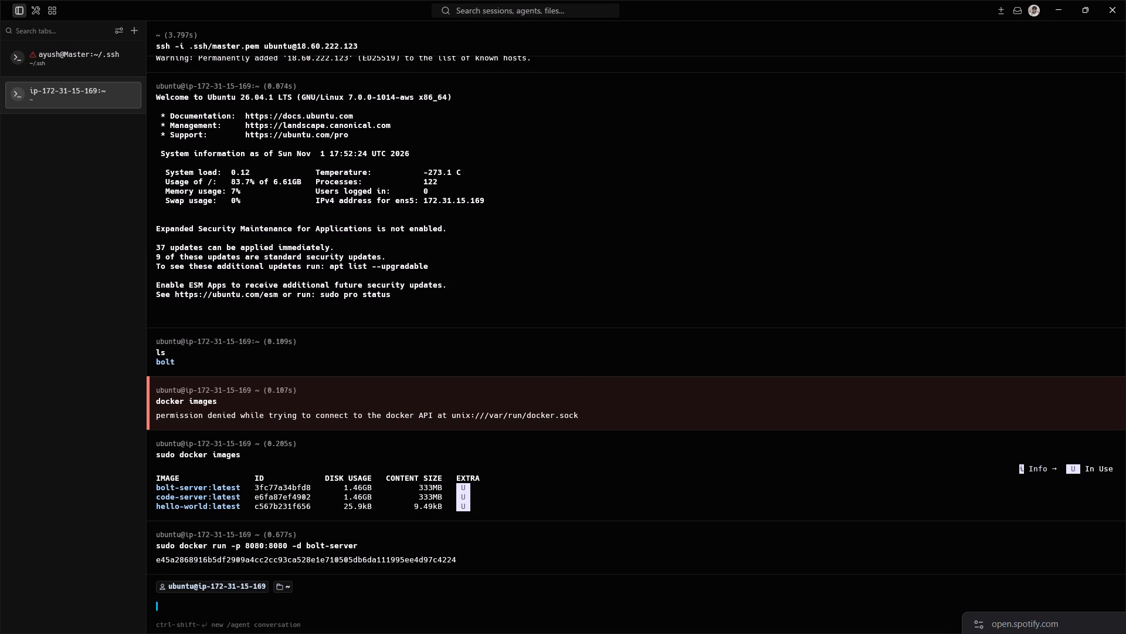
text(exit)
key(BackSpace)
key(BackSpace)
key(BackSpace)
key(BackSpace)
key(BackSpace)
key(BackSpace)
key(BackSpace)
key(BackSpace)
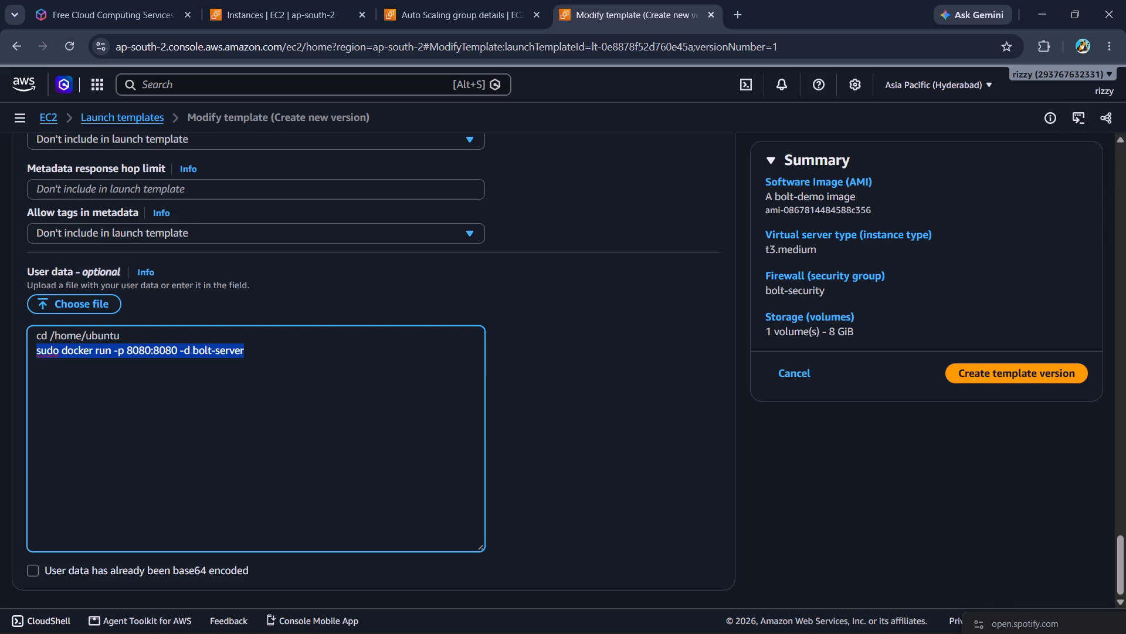
Switch to the launch template in Chrome and delete the cd /home/ubuntu line from its user data, keeping the docker run command.
click(165, 339)
drag(165, 339, 26, 317)
key(BackSpace)
key(Down)
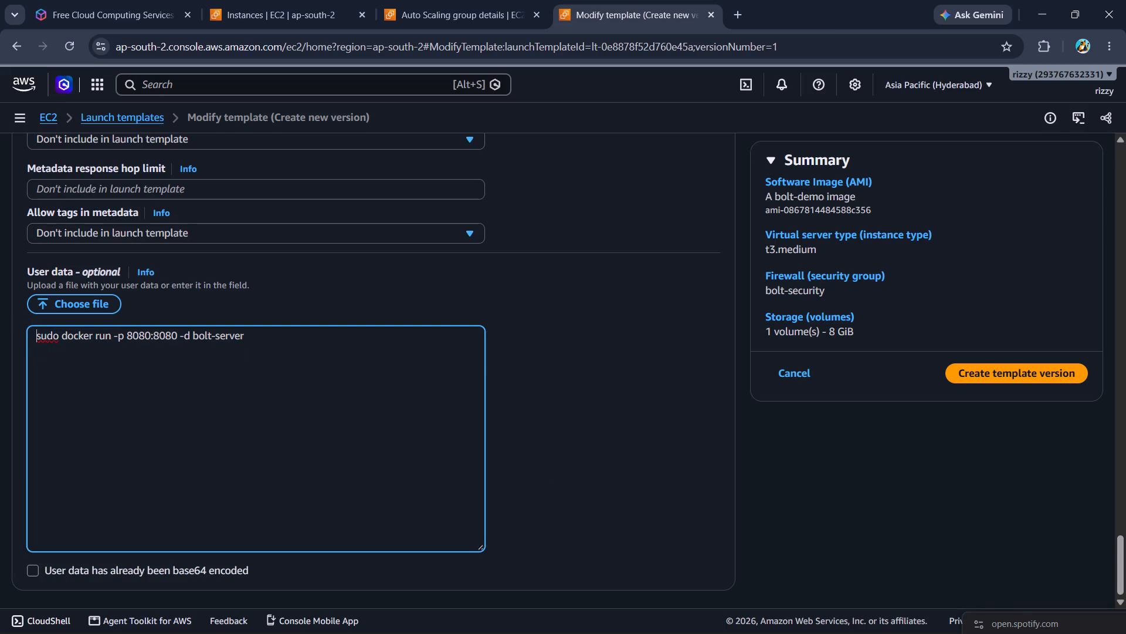
click(180, 444)
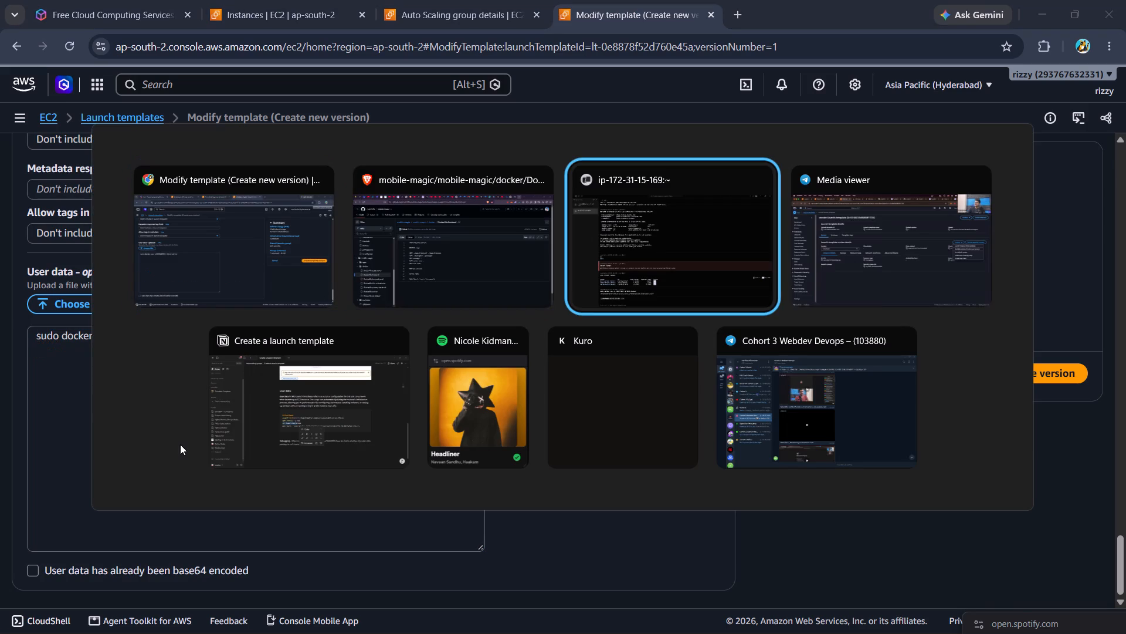
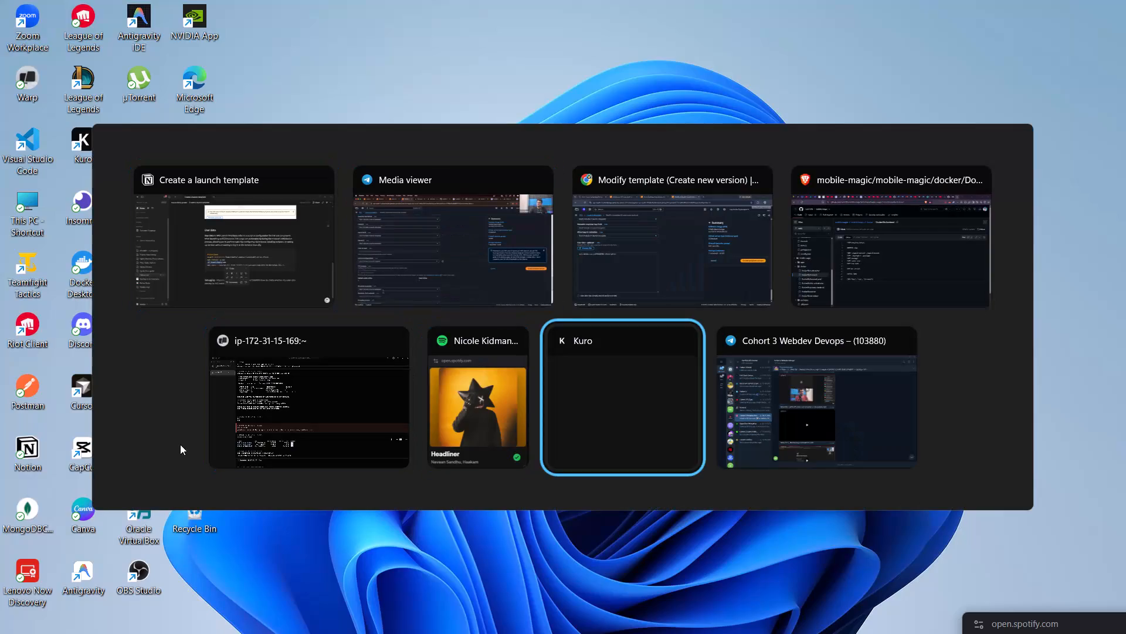
Switch to the Telegram media viewer and play the lecture video on the launch template's user data.
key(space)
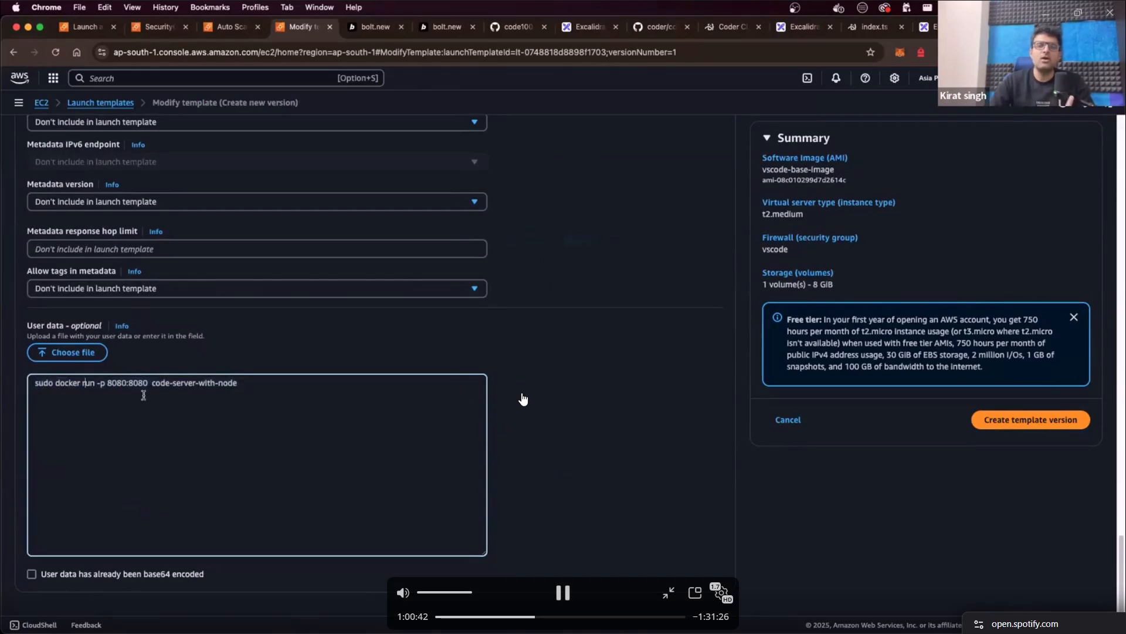
click(145, 164)
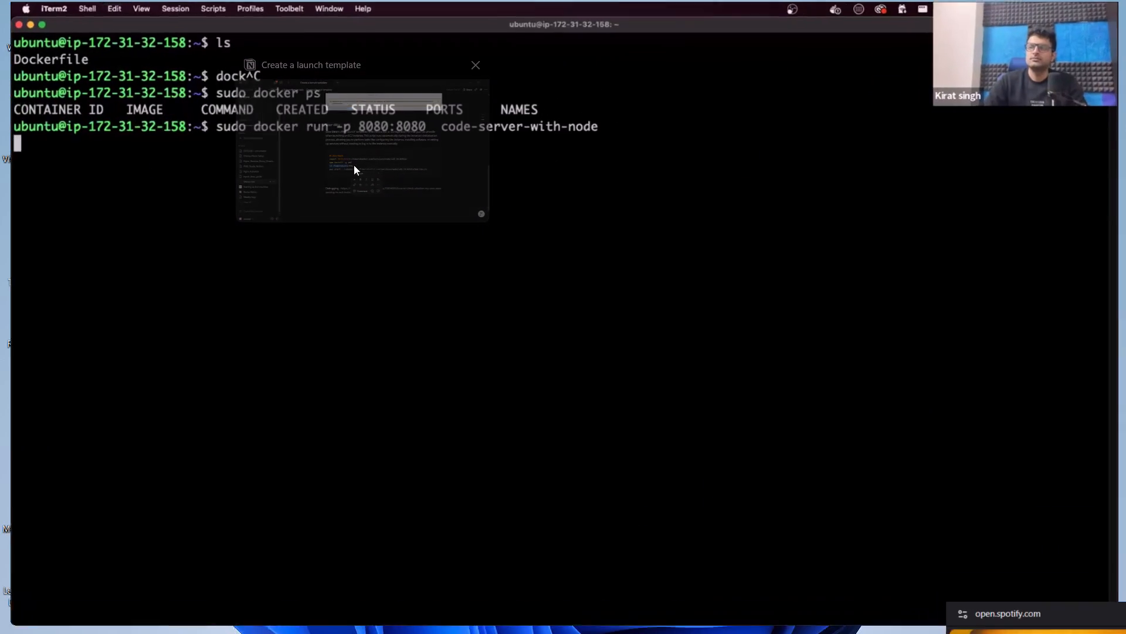
Pause the Spotify track in the floating mini player and tuck the player back out of the way.
drag(1071, 619, 1004, 369)
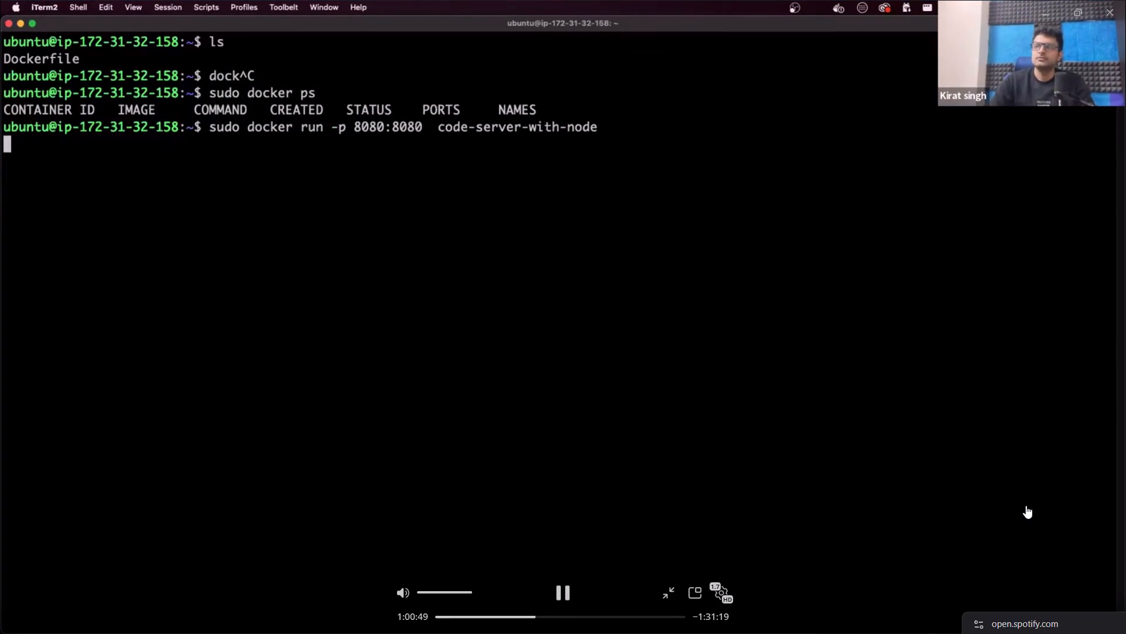
drag(1071, 623, 991, 401)
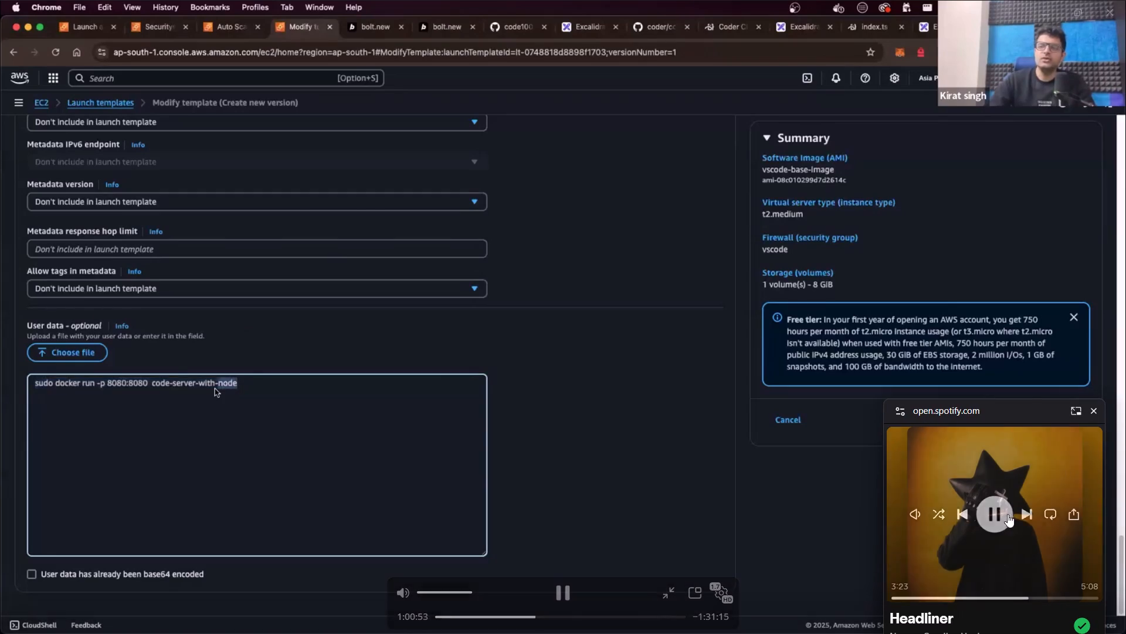
click(1007, 512)
drag(1027, 410, 1104, 633)
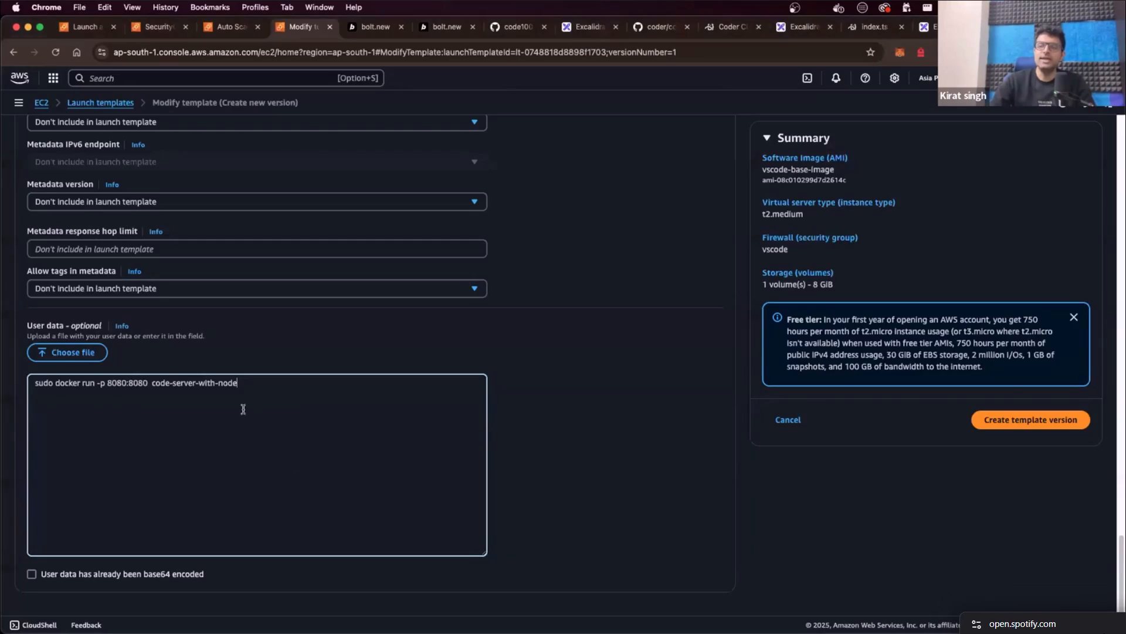
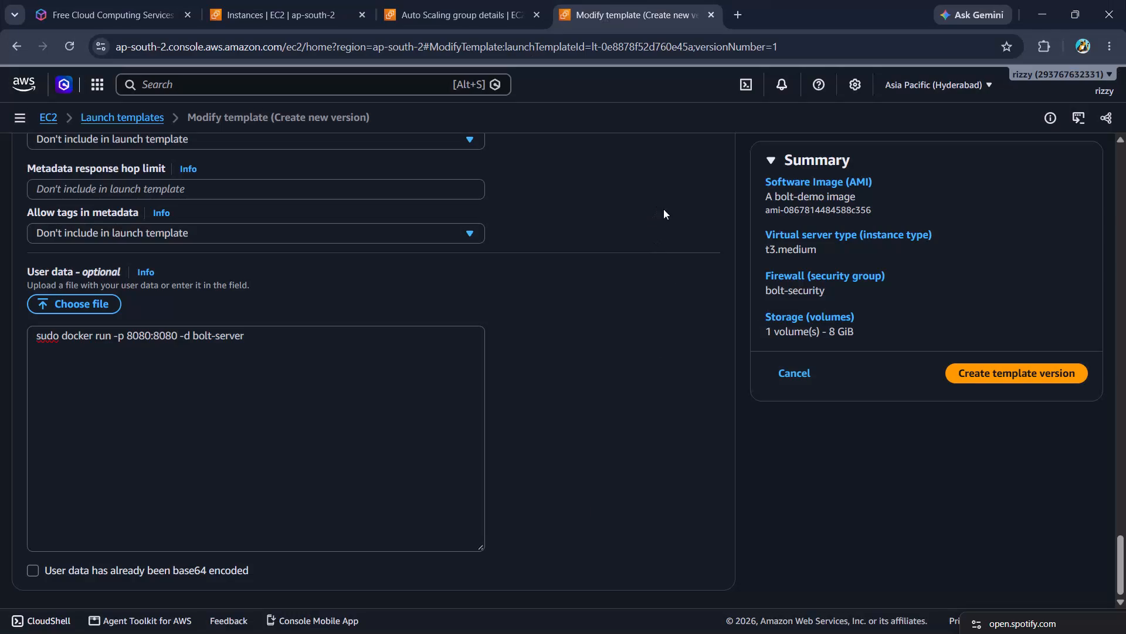
Open a new browser tab alongside the launch template version being edited.
click(747, 8)
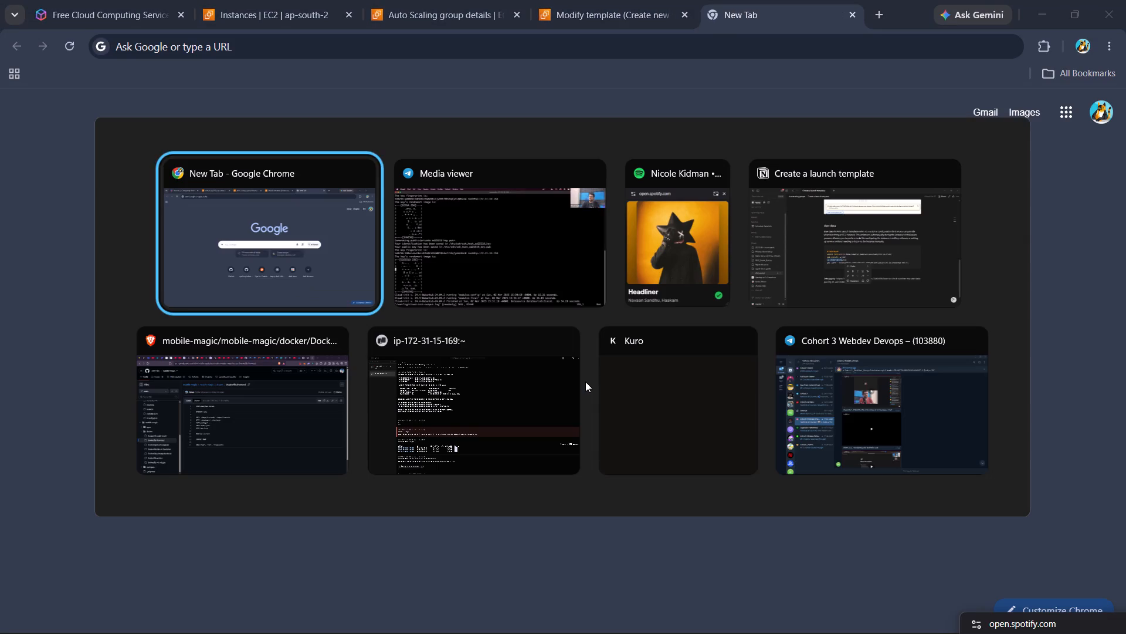
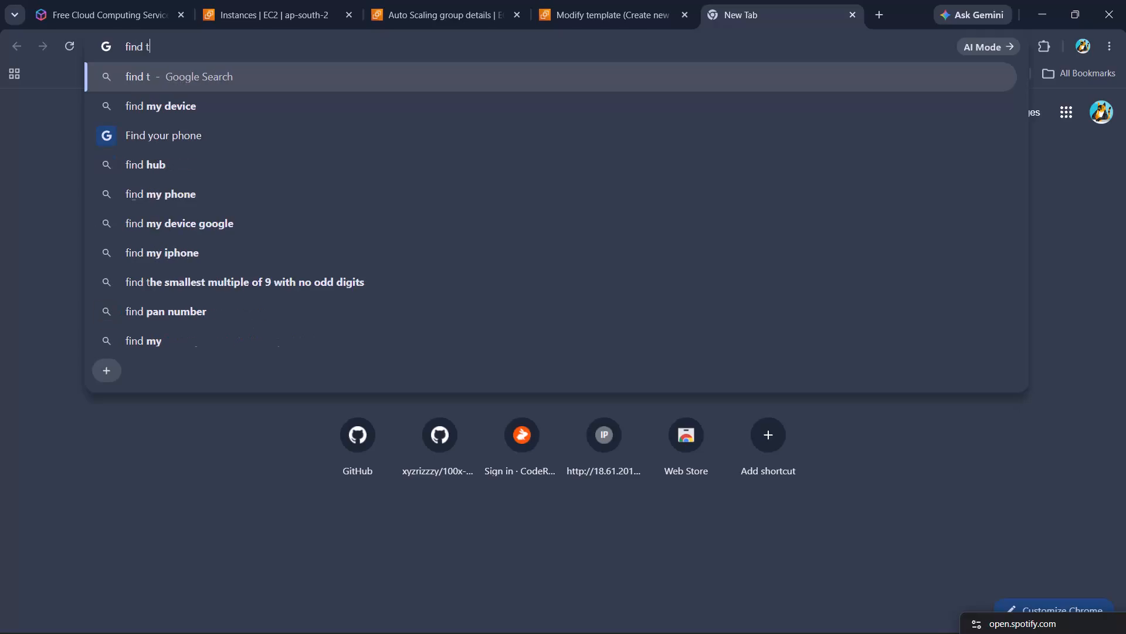
Search Google for "find the logs data of ec2 instance", skim the results, and close the search tab.
text(logs data of e)
text(c2 ins)
text(tan)
key(v)
key(BackSpace)
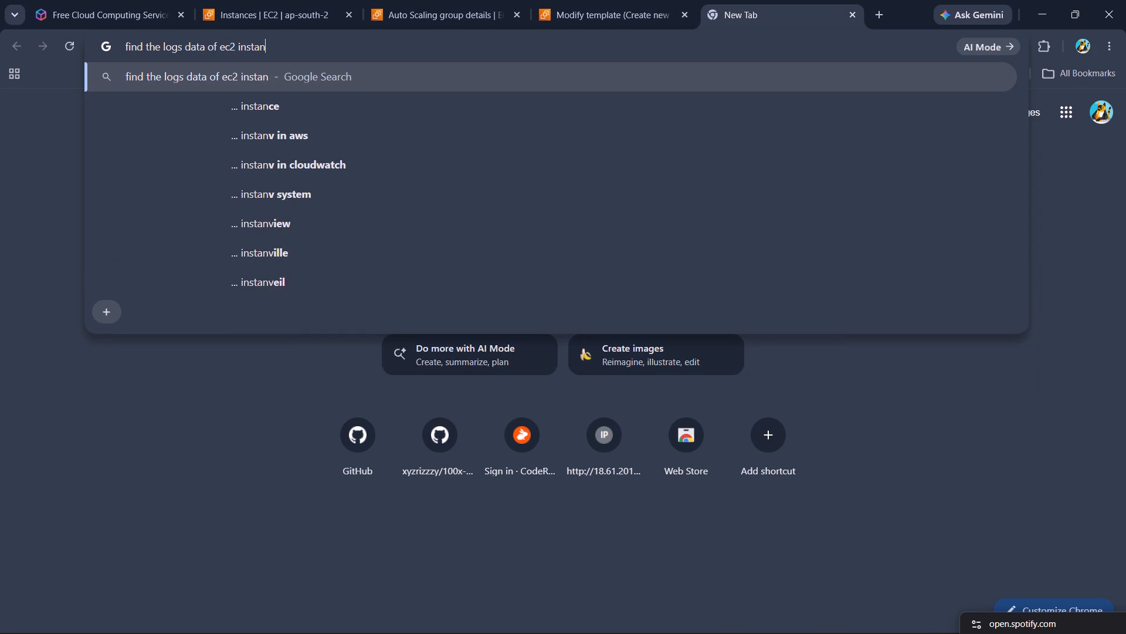
text(ce)
key(Return)
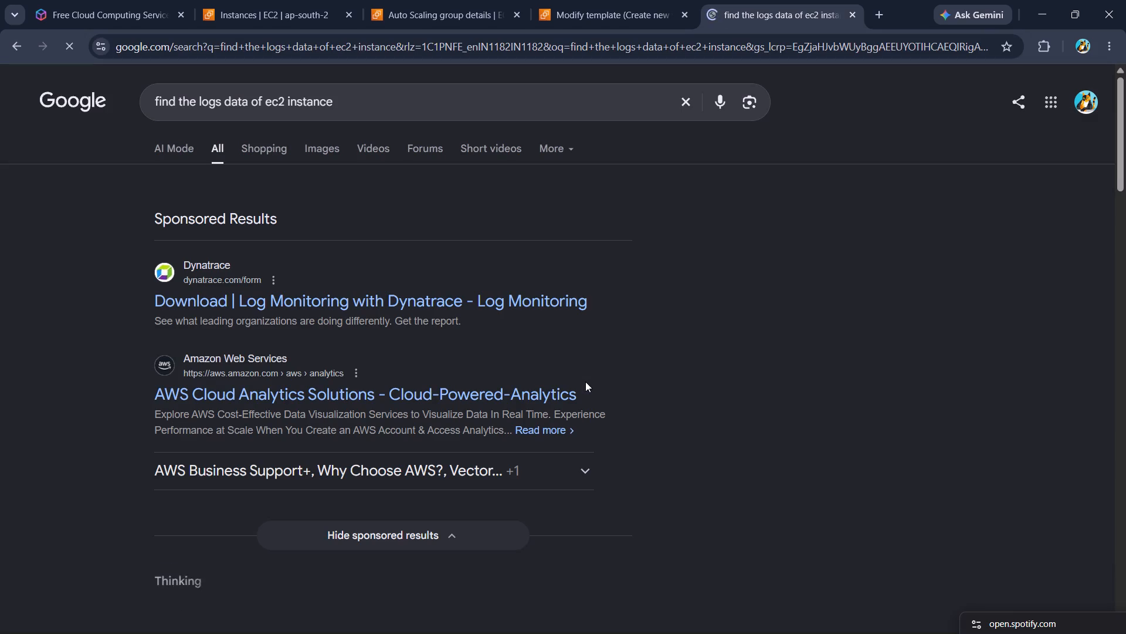
scroll(324, 493, down, 6)
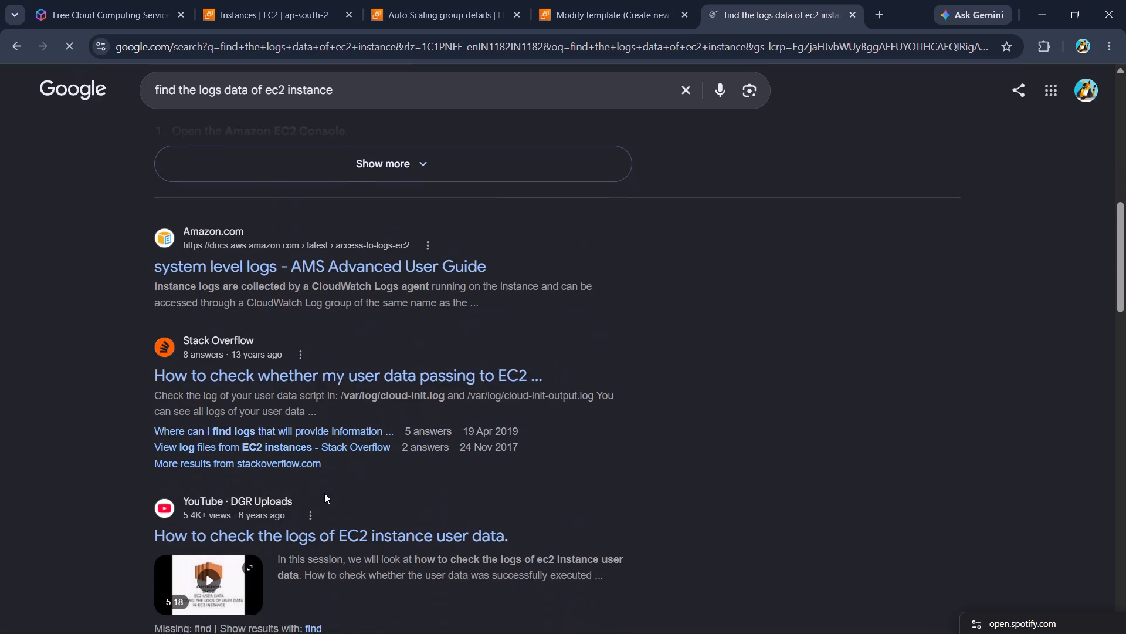
scroll(338, 364, down, 1)
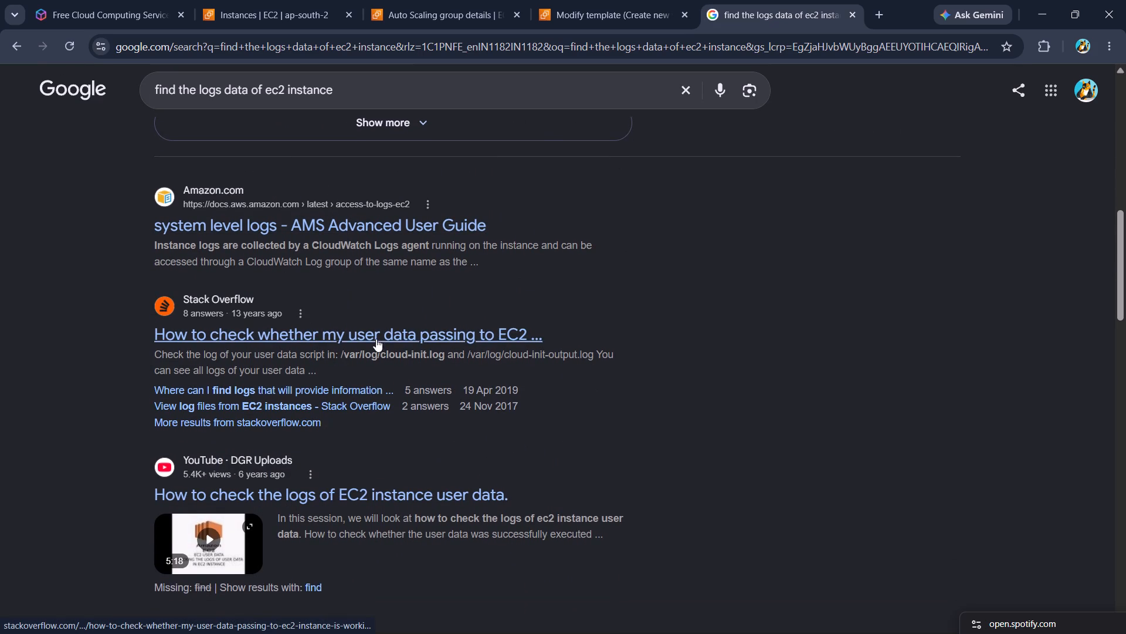
scroll(376, 339, up, 4)
click(370, 72)
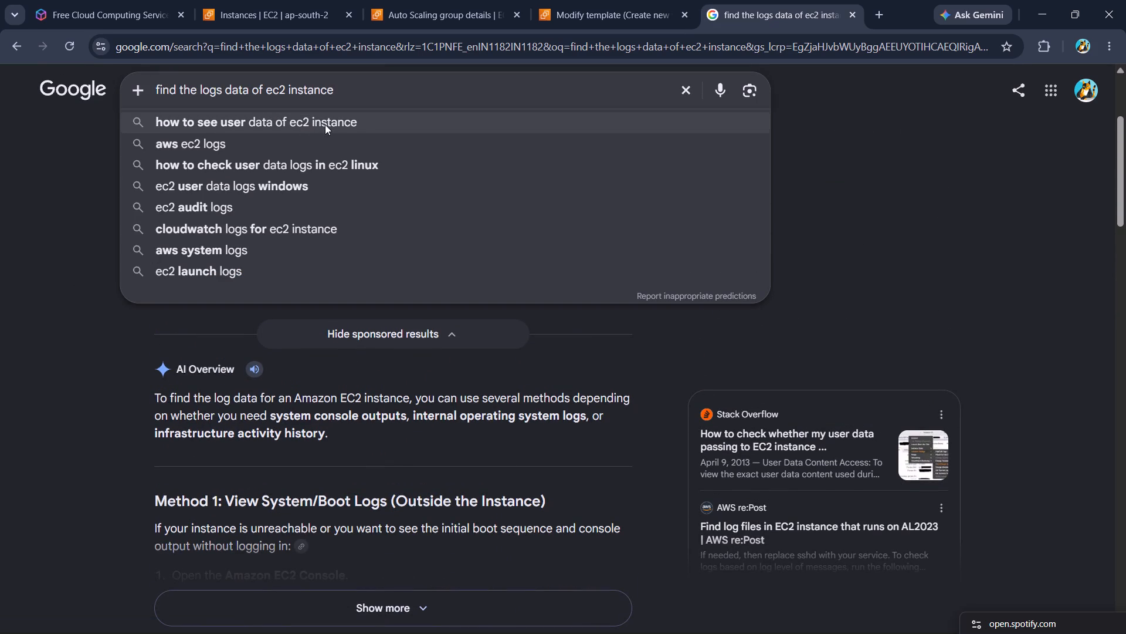
click(340, 95)
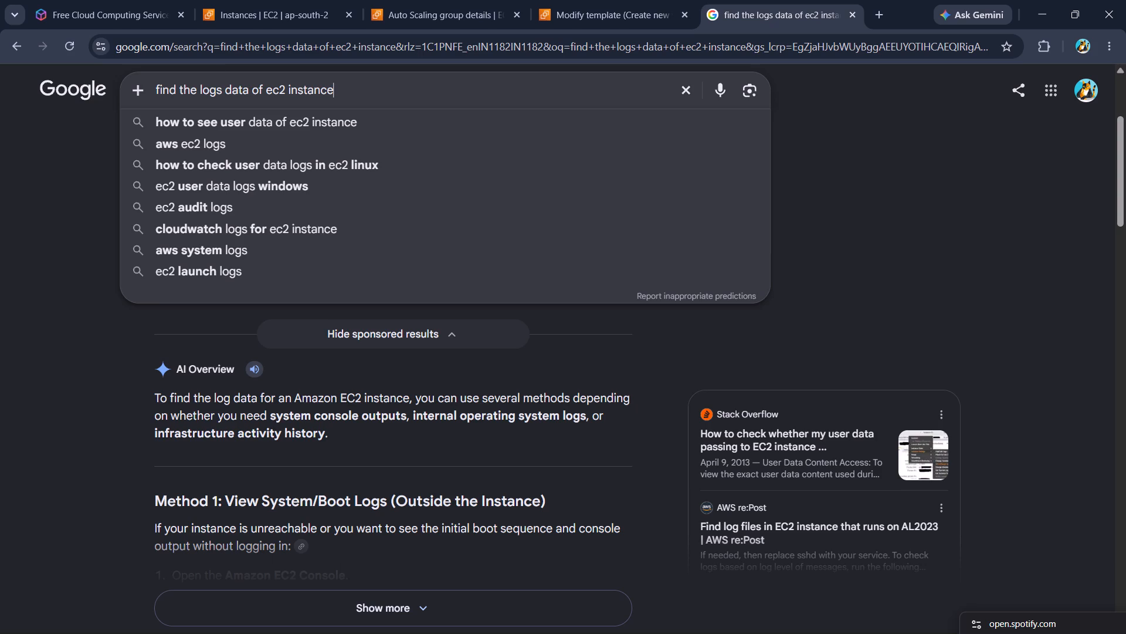
click(337, 99)
key(ctrl+w)
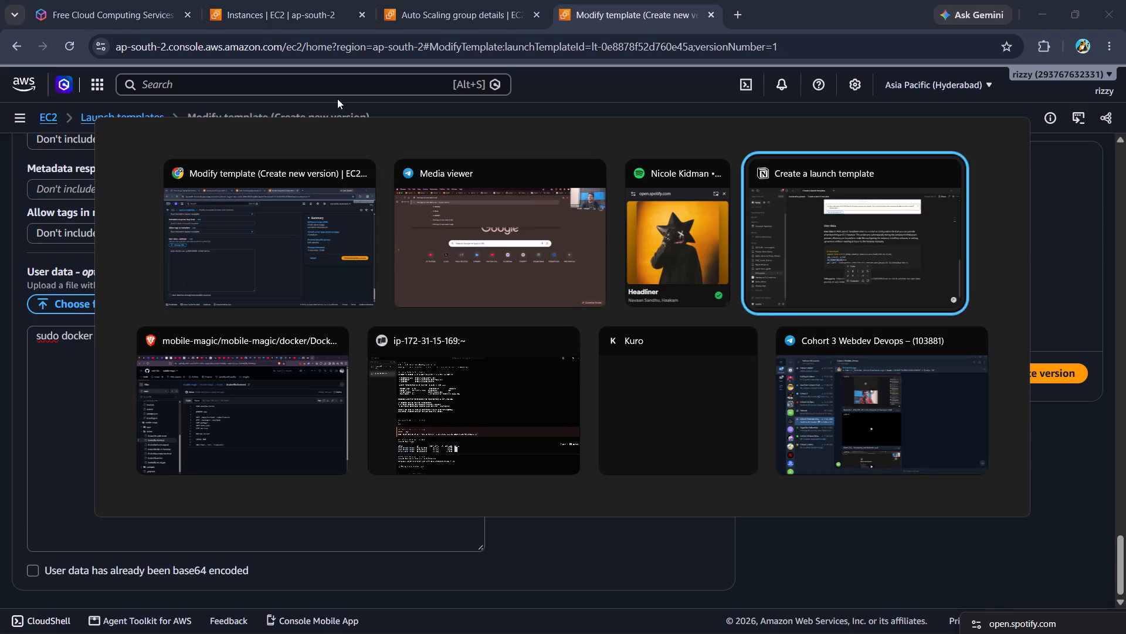
Switch to the Notion page on creating a launch template and open its Stack Overflow debugging link below the user data script.
scroll(351, 336, up, 1)
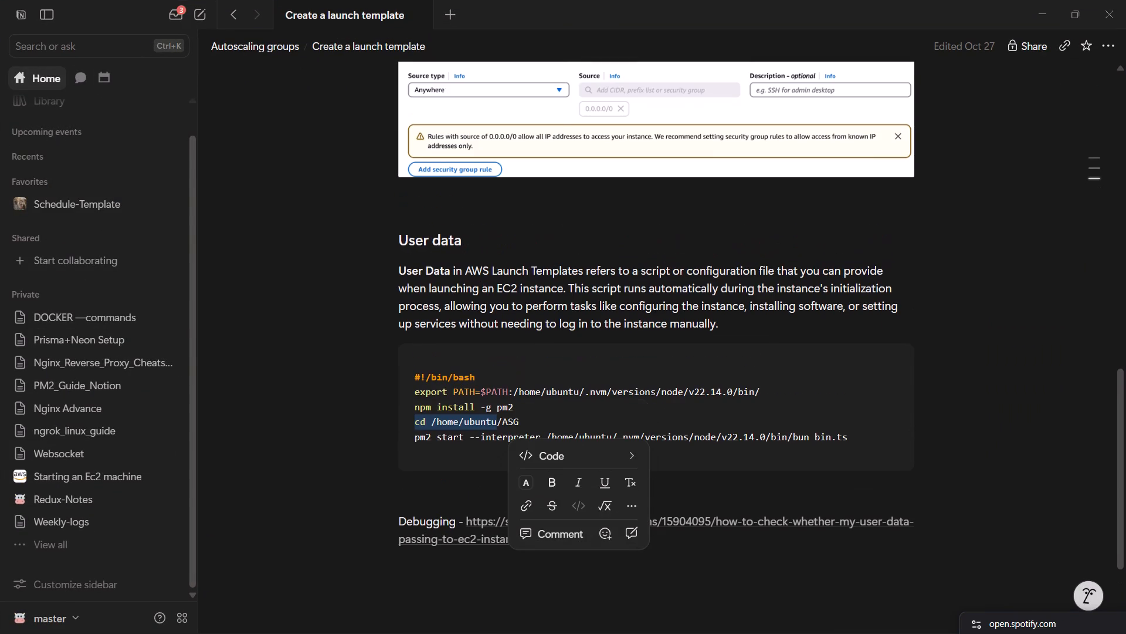
click(395, 471)
scroll(395, 471, down, 1)
click(538, 461)
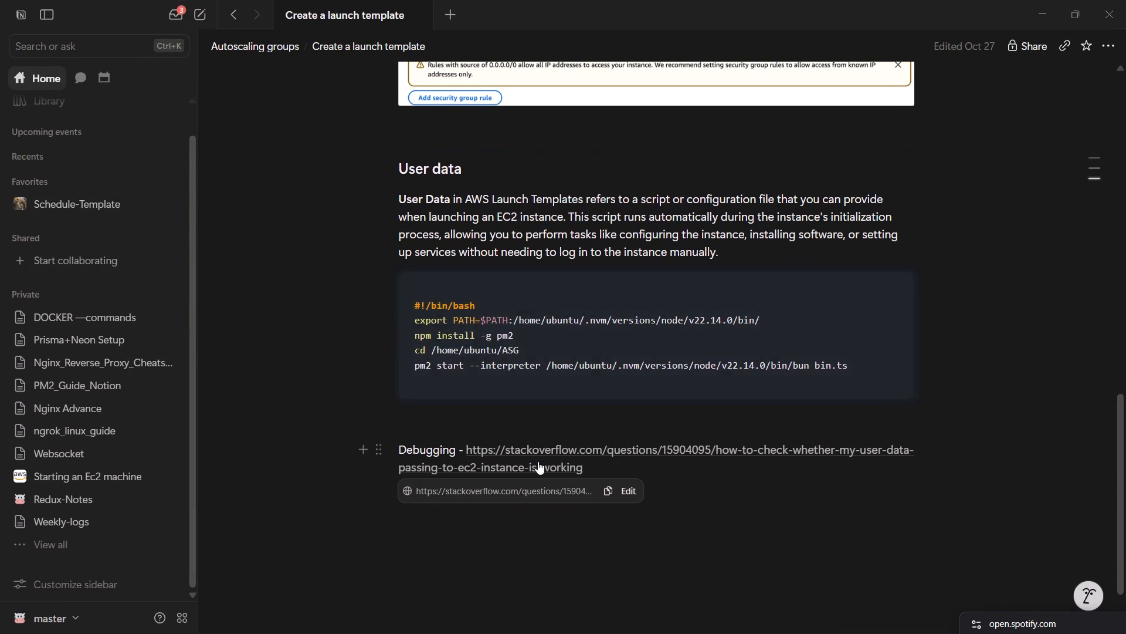
Copy the log path /var/log/cloud-init-output.log from the top Stack Overflow answer about checking user data.
scroll(416, 394, down, 1)
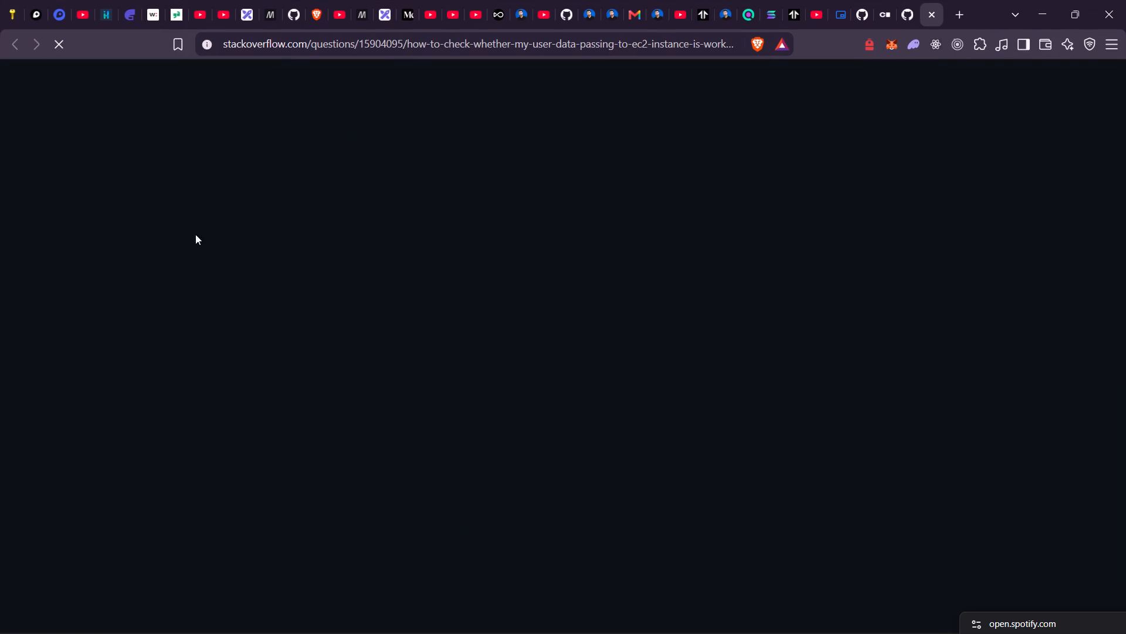
scroll(276, 487, down, 1)
scroll(284, 413, down, 1)
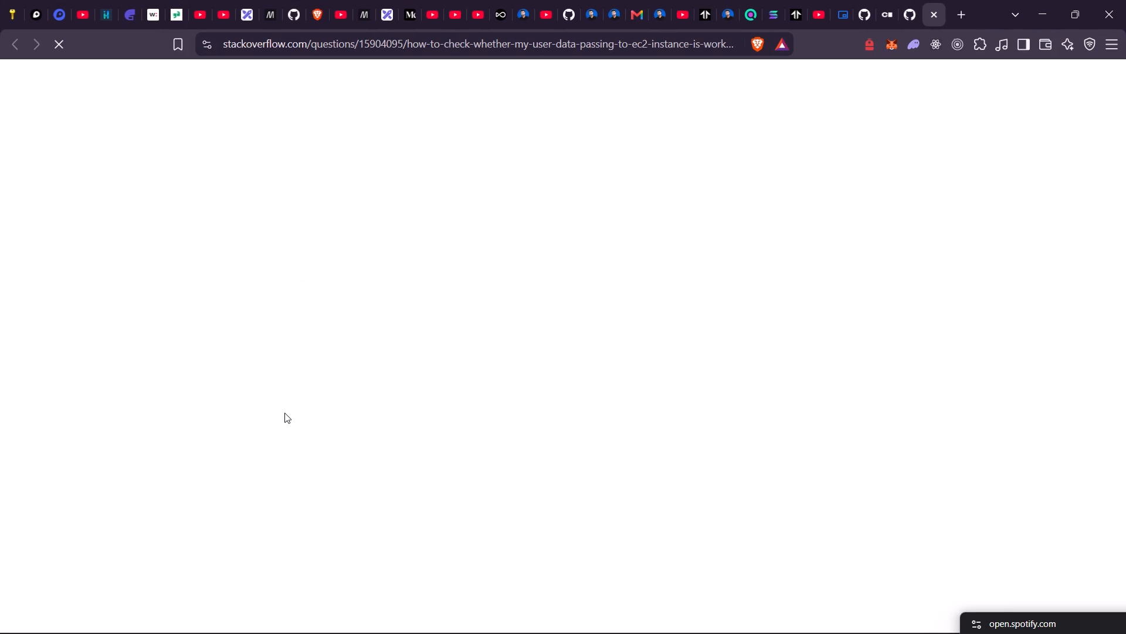
scroll(284, 144, up, 2)
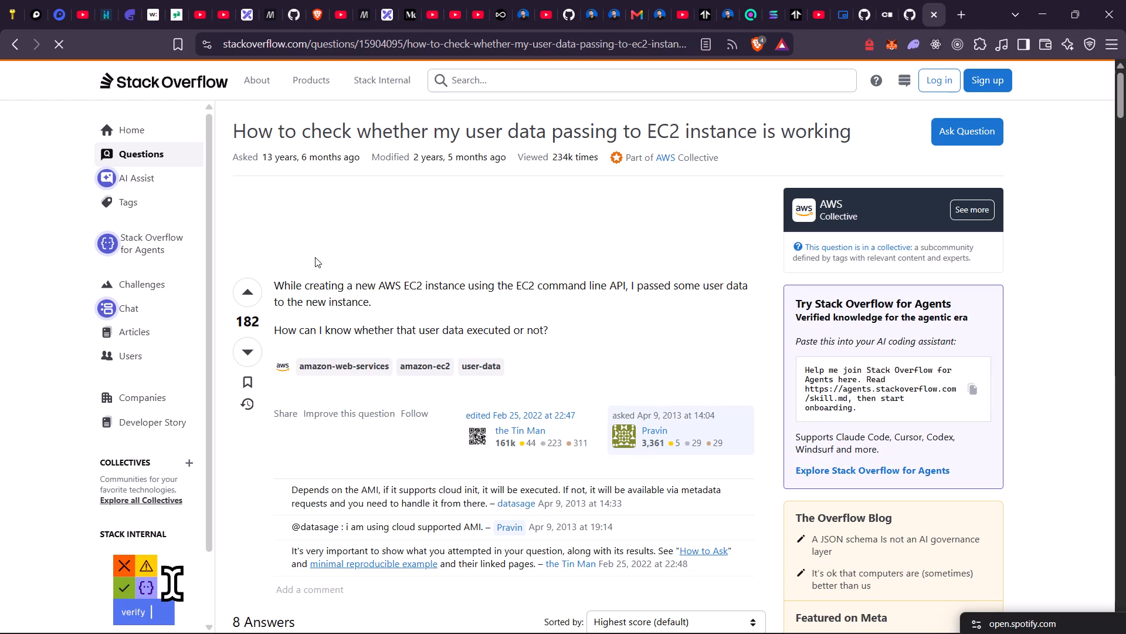
scroll(315, 257, down, 1)
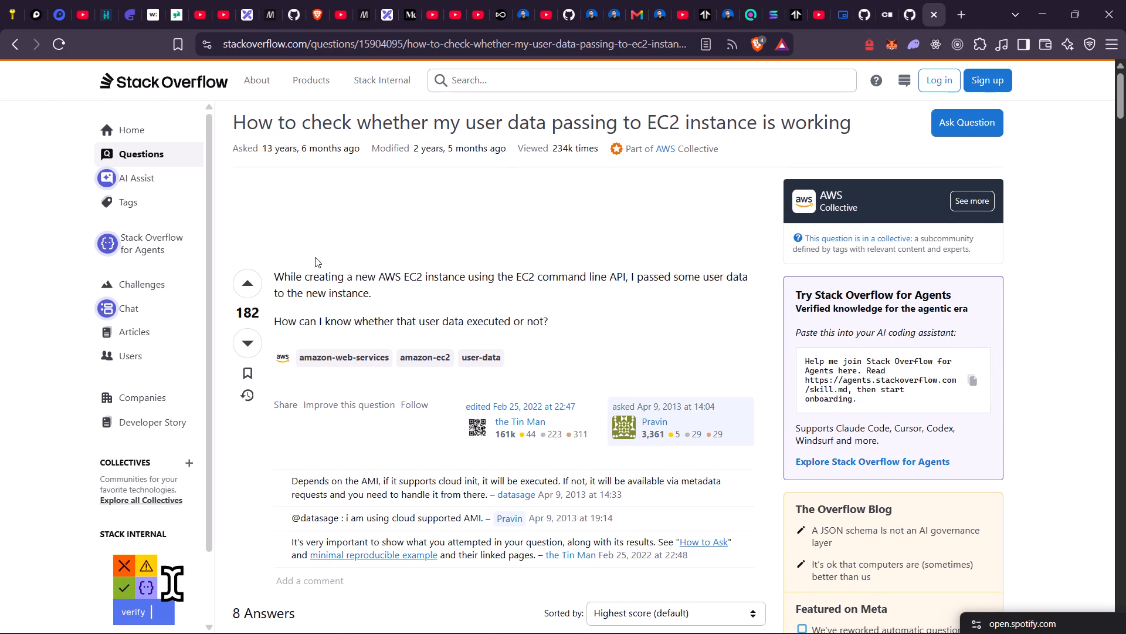
scroll(315, 257, down, 5)
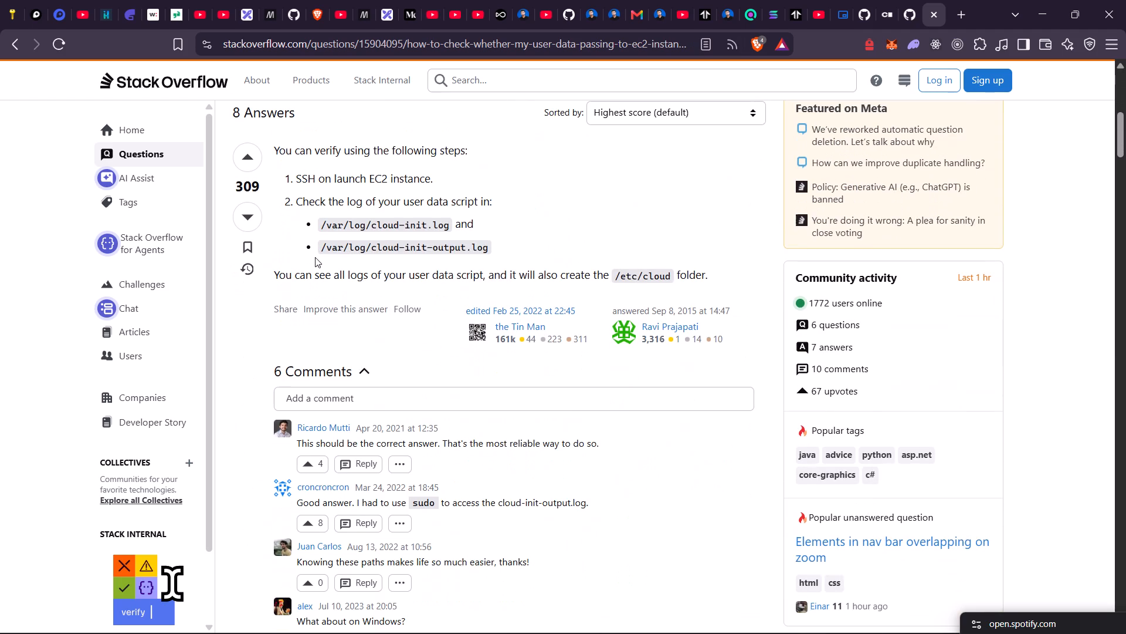
drag(319, 222, 414, 237)
click(414, 237)
scroll(337, 285, up, 1)
drag(319, 210, 497, 216)
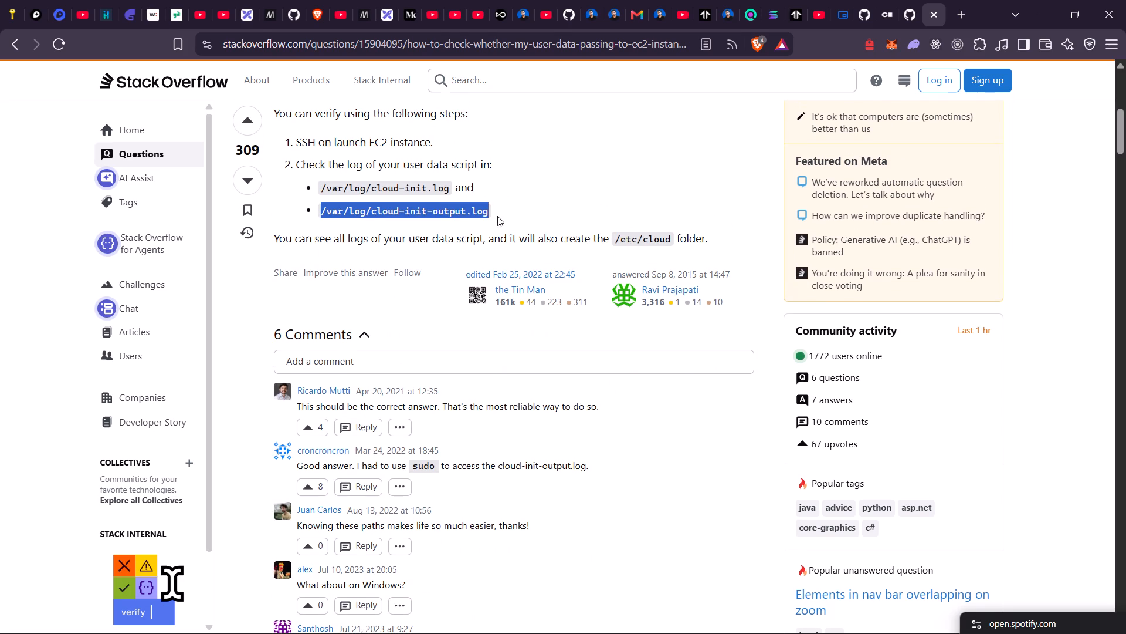
drag(497, 216, 494, 216)
key(ctrl+c)
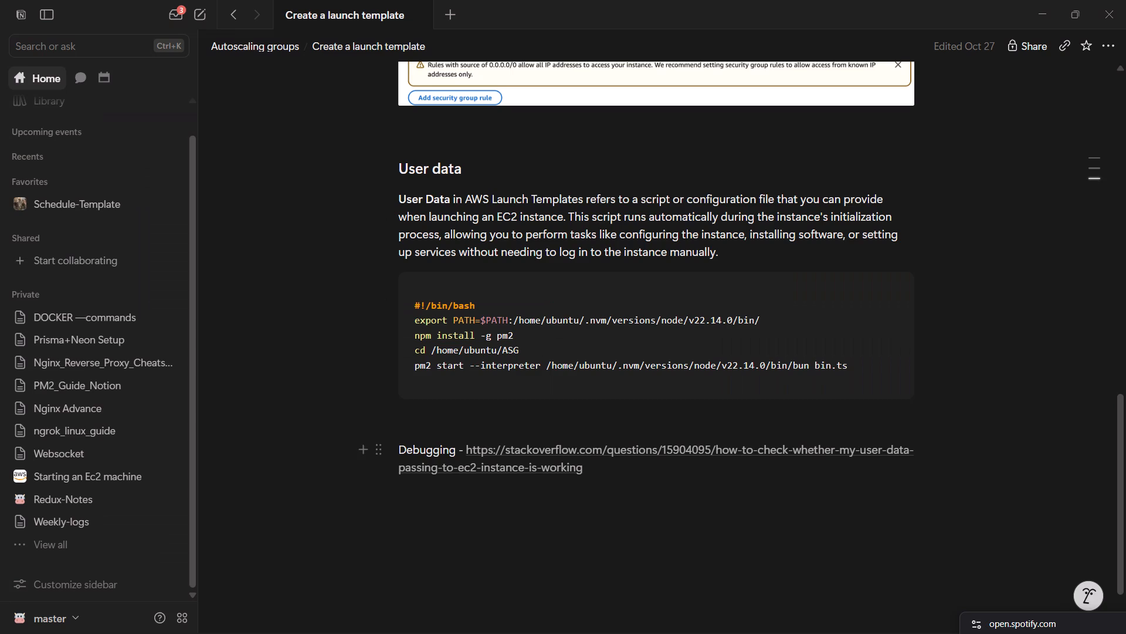